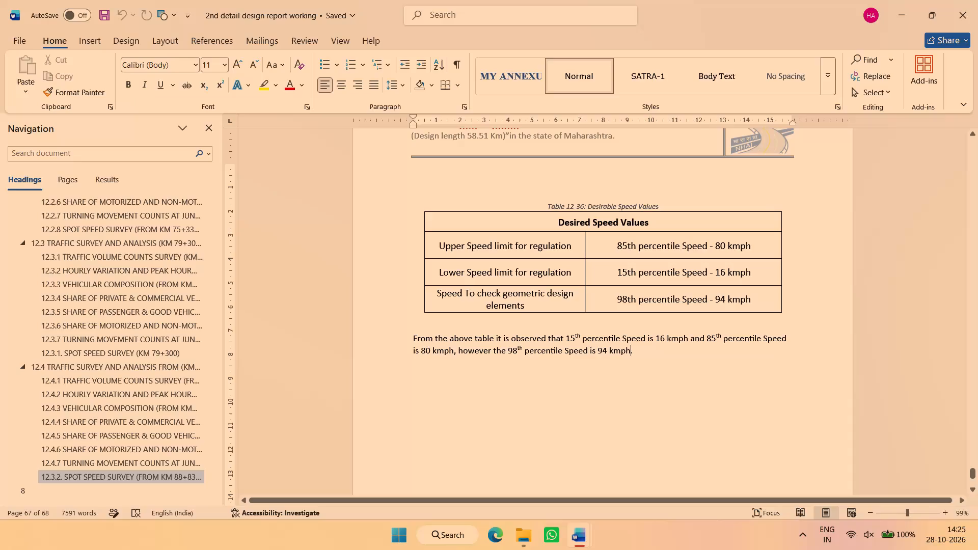
Adjust the display brightness to slightly below halfway in the system quick settings and return to the report.
click(874, 533)
click(824, 427)
click(841, 425)
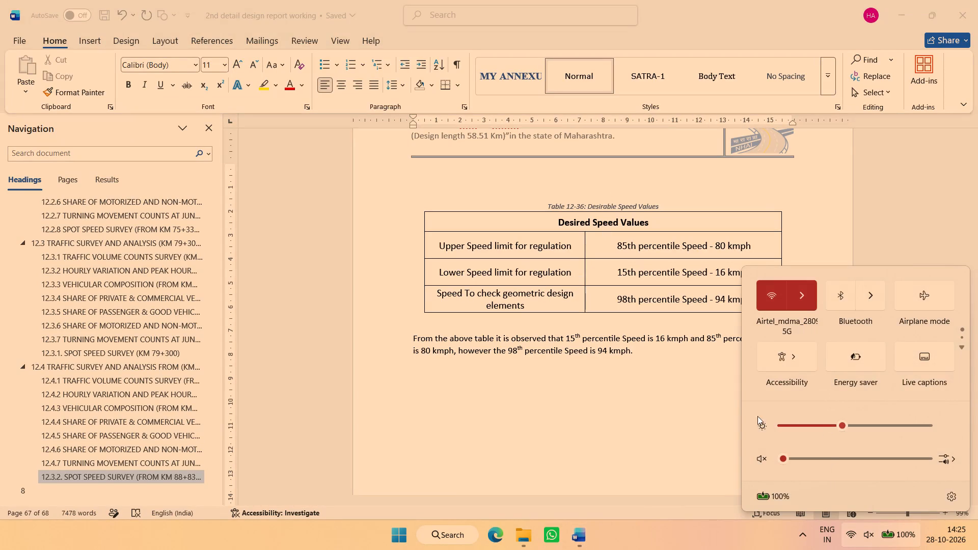
click(638, 398)
Look over the report pages that follow the percentile speed paragraph below the Desirable Speed Values table.
scroll(423, 391, down, 6)
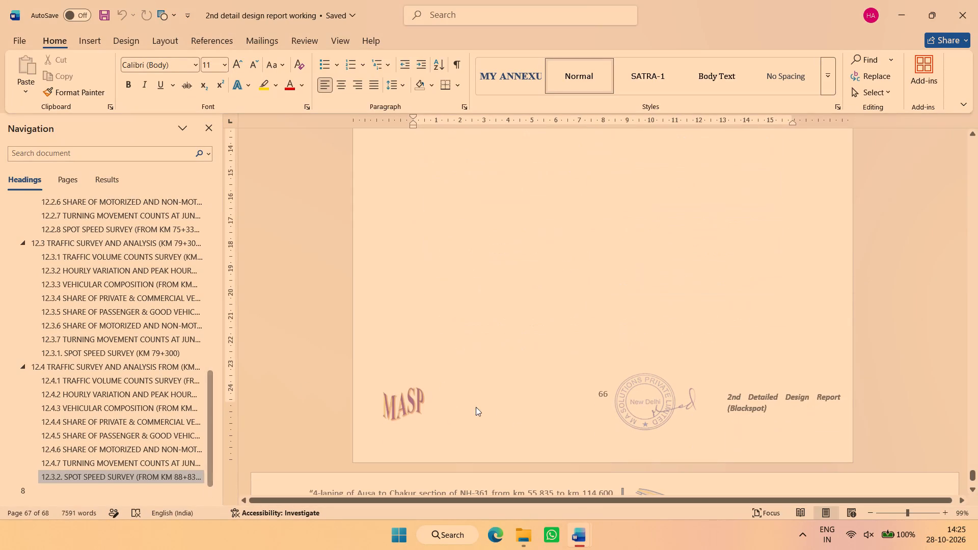
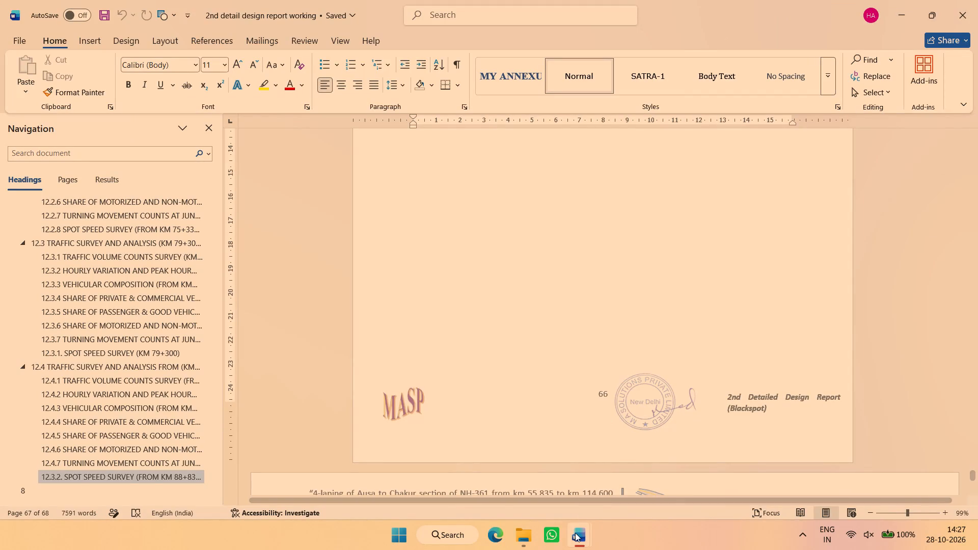
Switch to the open 2nd Detailed Design Report _Ausa-Chakur document and locate the section 13 identified blackspot heading in its outline.
click(670, 474)
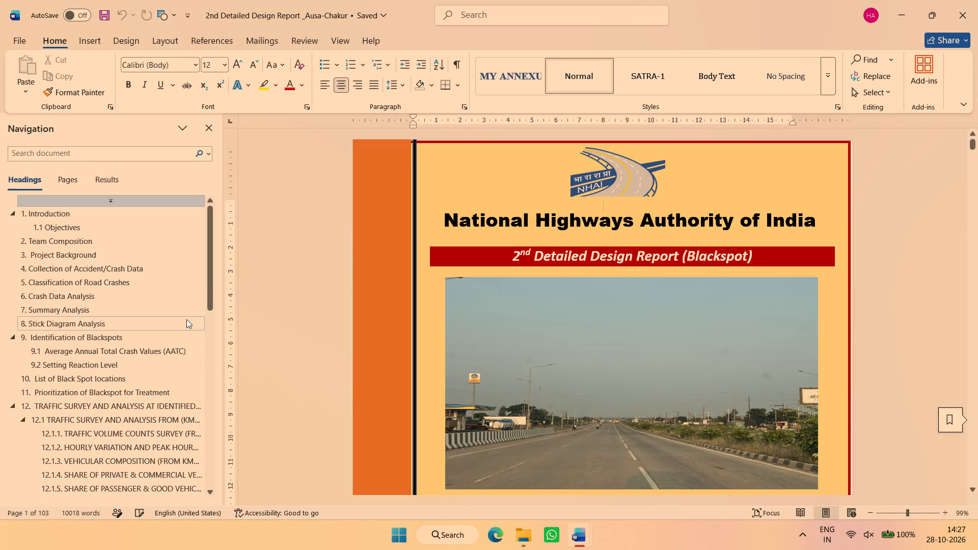
scroll(106, 392, down, 4)
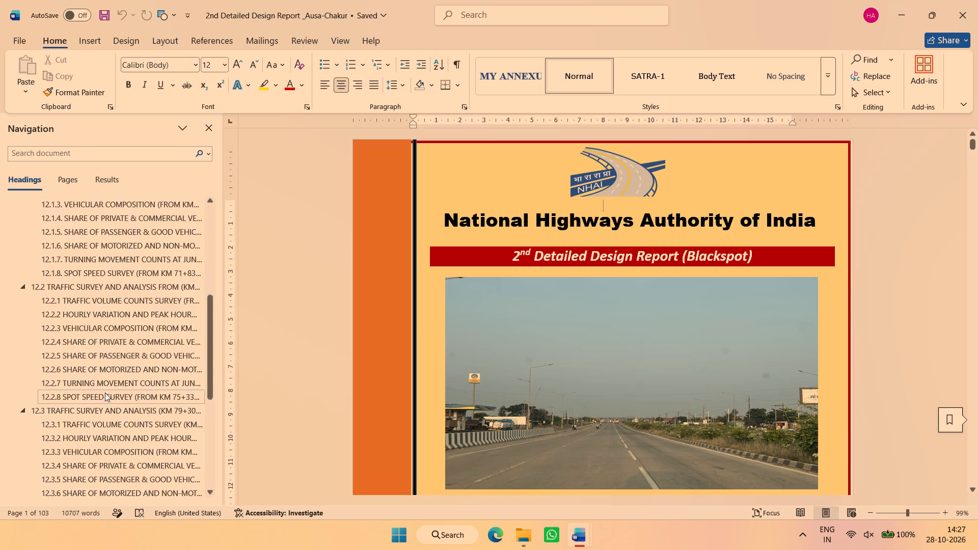
scroll(105, 393, down, 4)
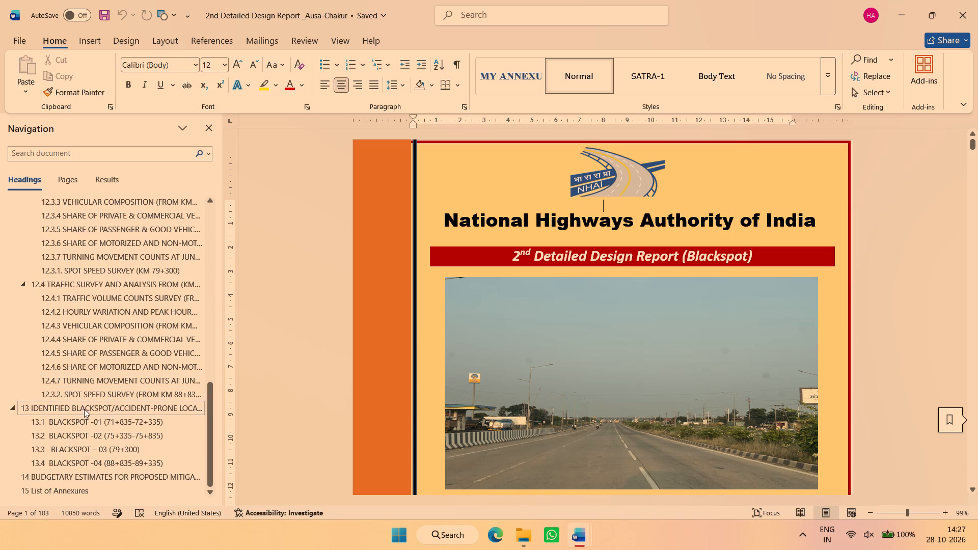
Look through the 2nd Detailed Design Report's sections 12 and 13, including the traffic surveys and the identified blackspot locations.
click(77, 403)
scroll(77, 454, down, 6)
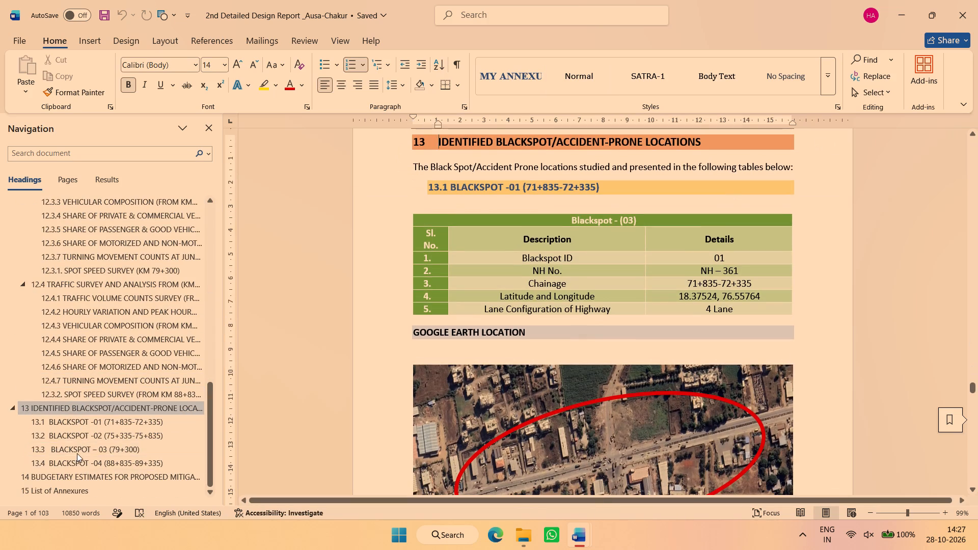
scroll(77, 453, up, 6)
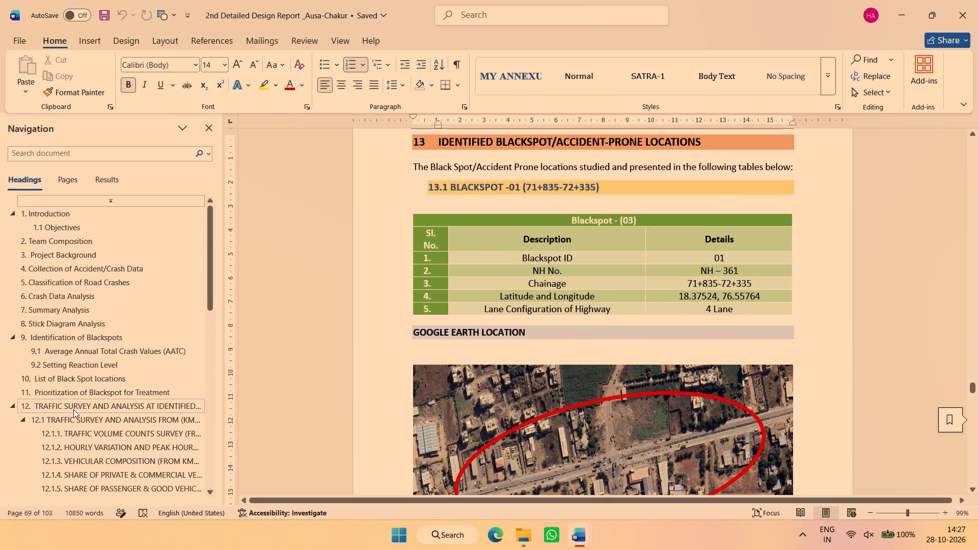
click(73, 403)
click(83, 431)
click(85, 444)
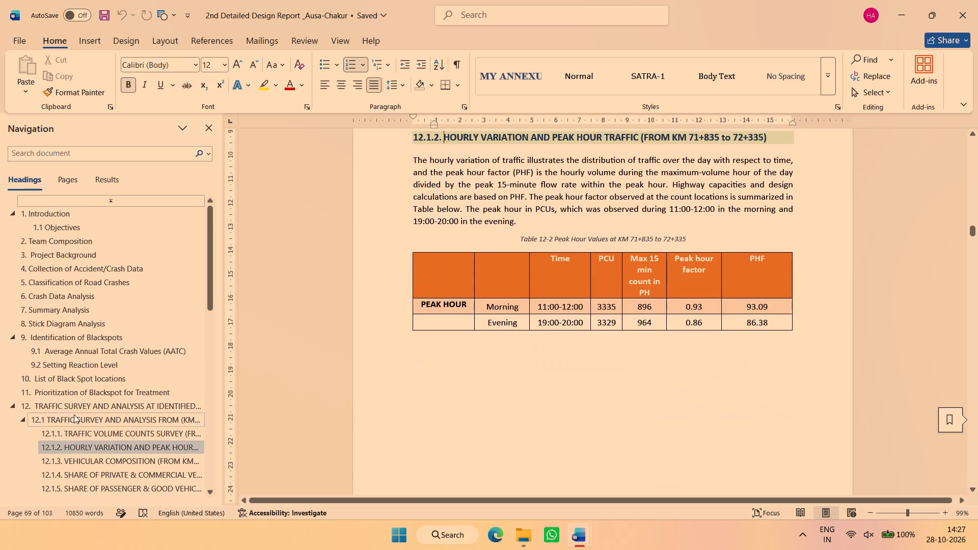
scroll(76, 423, down, 7)
click(84, 399)
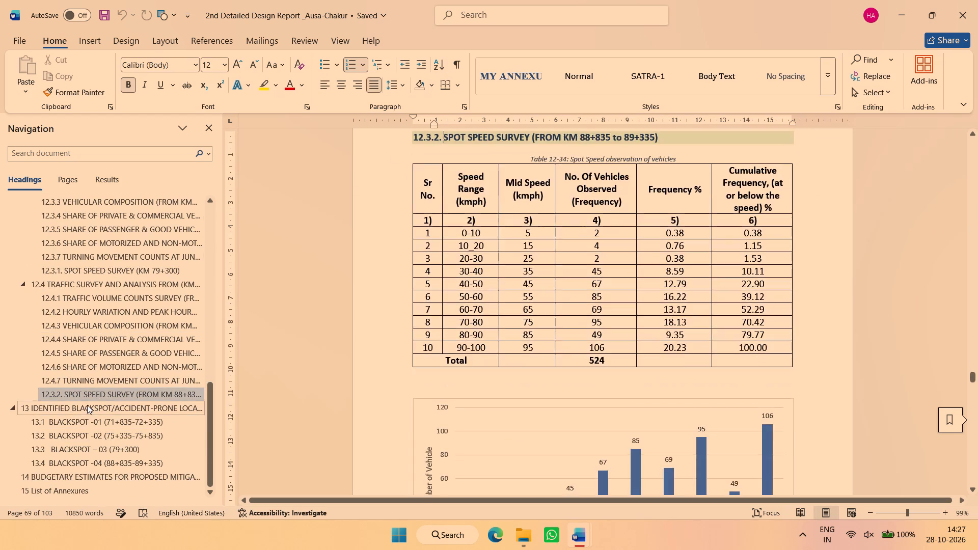
click(87, 405)
click(84, 417)
click(83, 433)
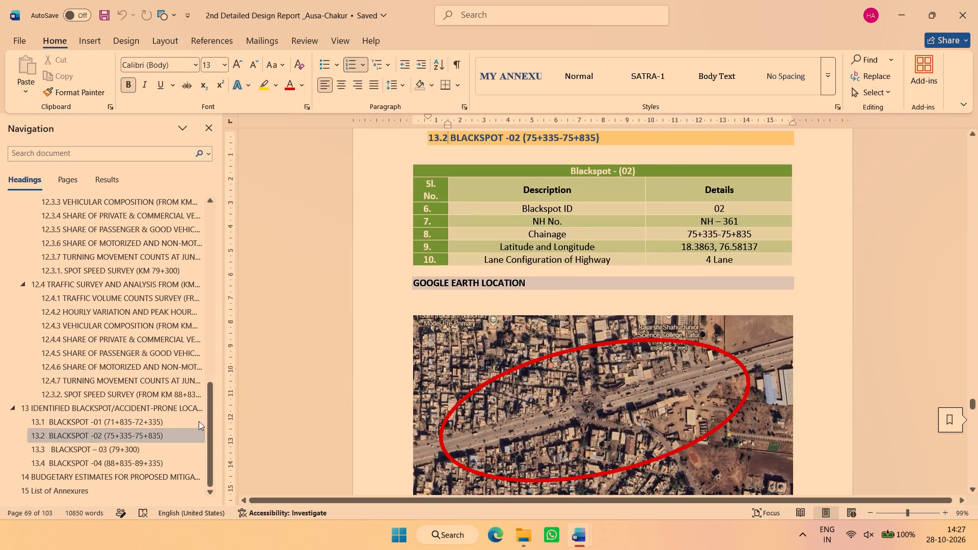
scroll(614, 378, up, 19)
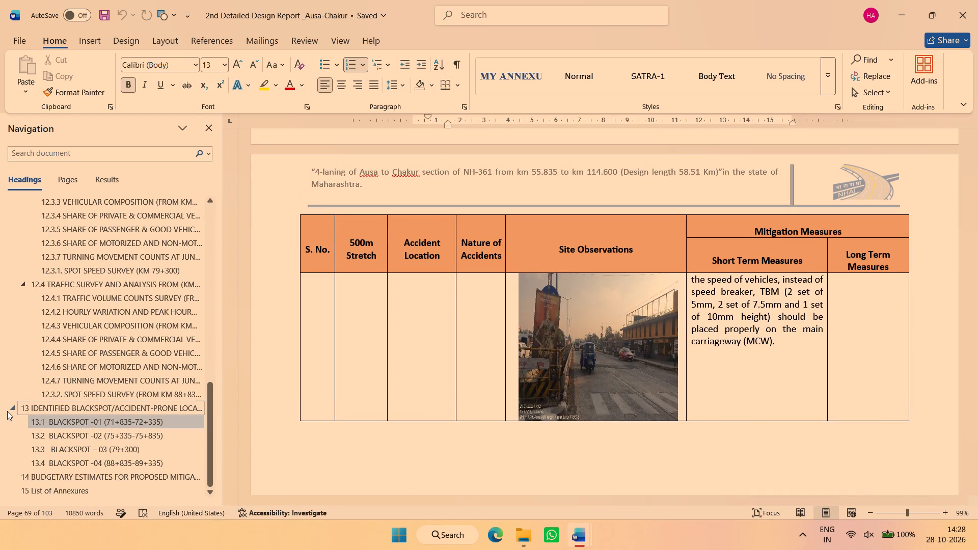
Collapse heading 13 in the outline and examine the extent of the identified blackspot section, including its tables and photos.
click(7, 408)
click(9, 408)
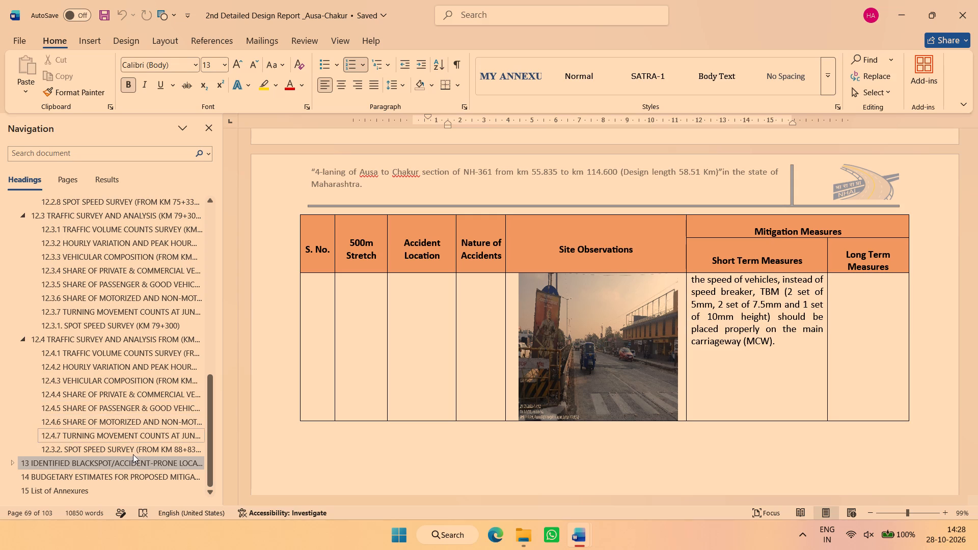
click(133, 459)
scroll(508, 395, up, 4)
scroll(519, 389, down, 17)
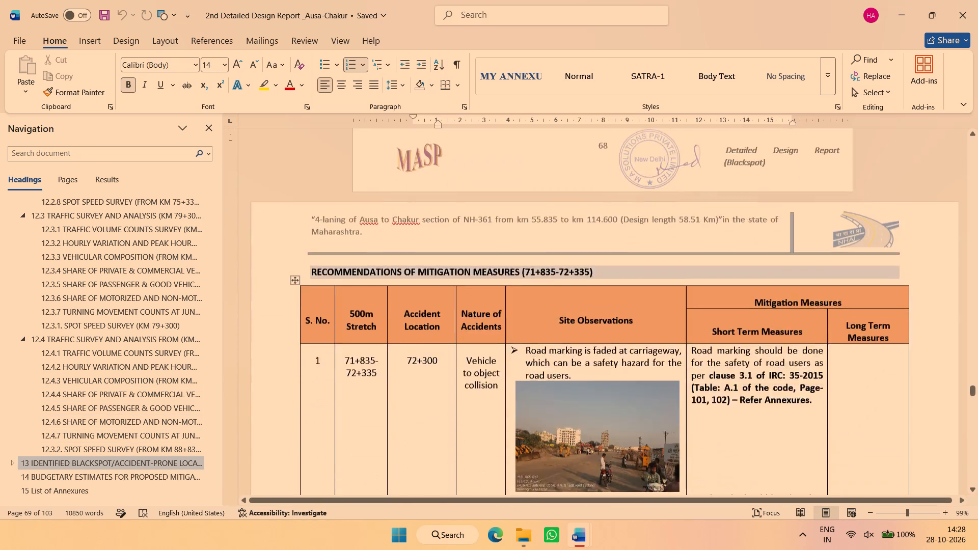
scroll(516, 386, down, 20)
scroll(516, 386, down, 20)
scroll(516, 386, down, 2)
scroll(515, 373, up, 1)
scroll(515, 373, down, 9)
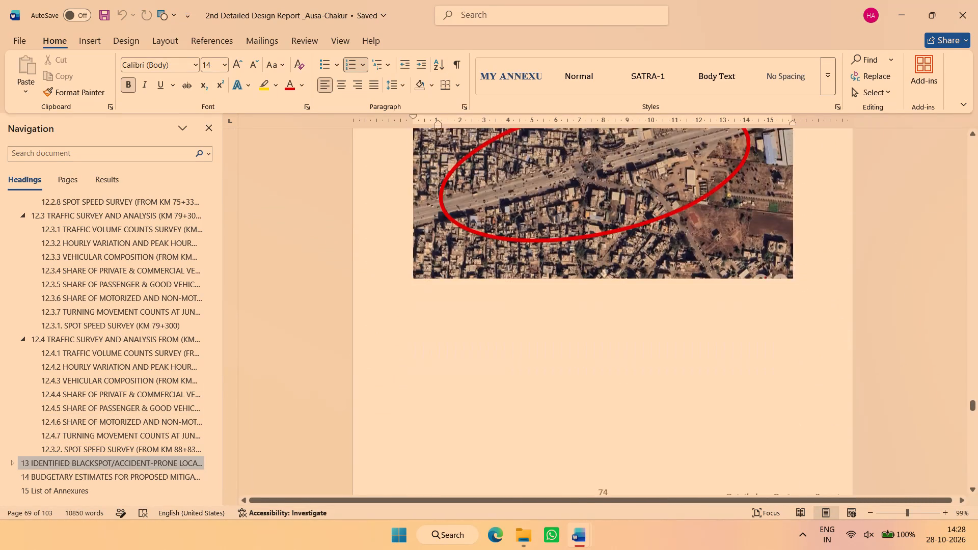
scroll(515, 371, down, 7)
scroll(518, 370, up, 20)
scroll(518, 370, up, 20)
scroll(518, 370, up, 2)
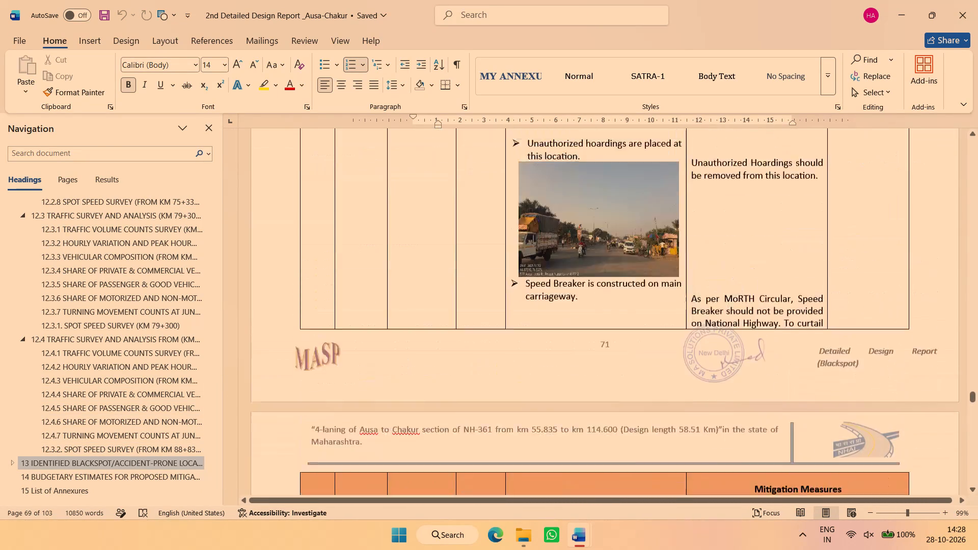
scroll(518, 370, up, 20)
scroll(518, 370, up, 2)
scroll(518, 370, down, 1)
scroll(518, 370, up, 11)
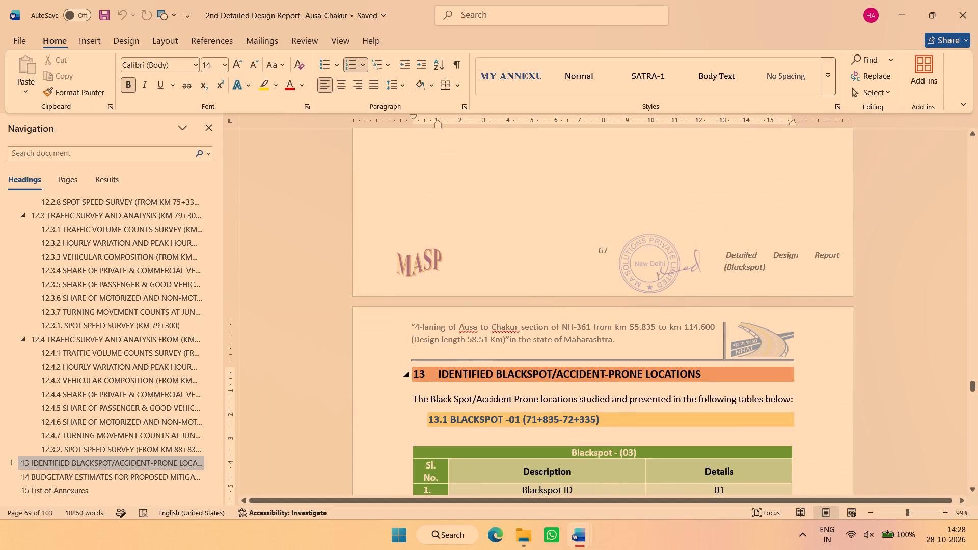
Copy section 13 from its heading through the topographic survey and schematic design drawing for 88+835-89+335.
drag(433, 375, 923, 549)
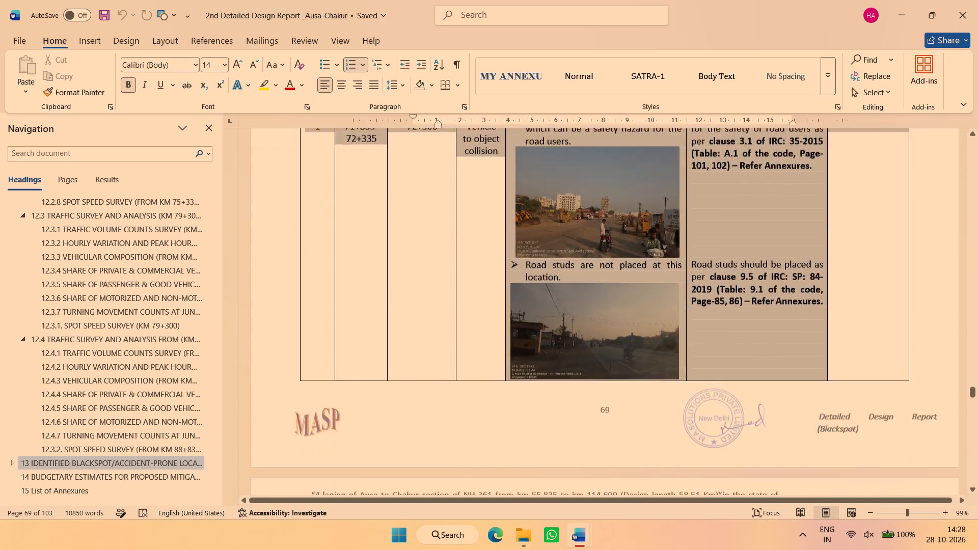
drag(923, 549, 925, 549)
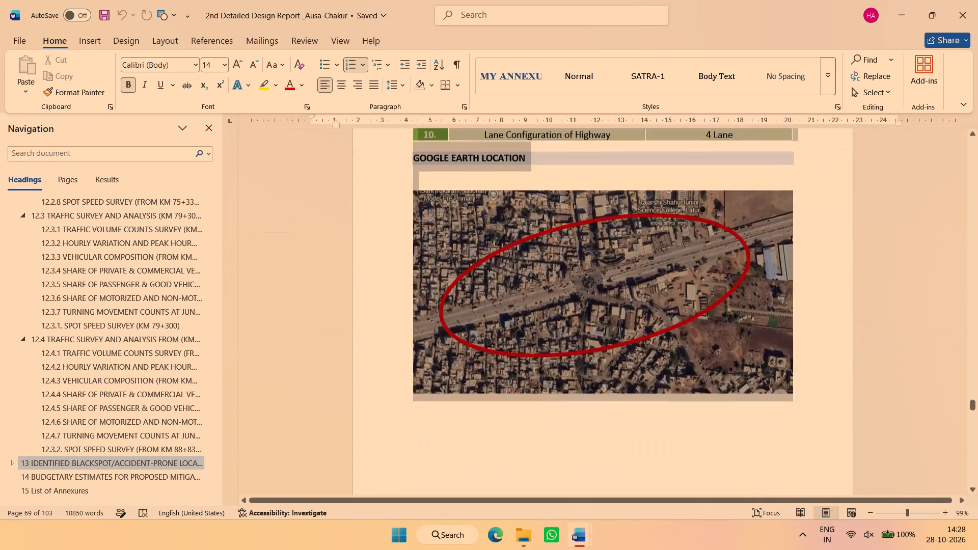
drag(925, 549, 926, 549)
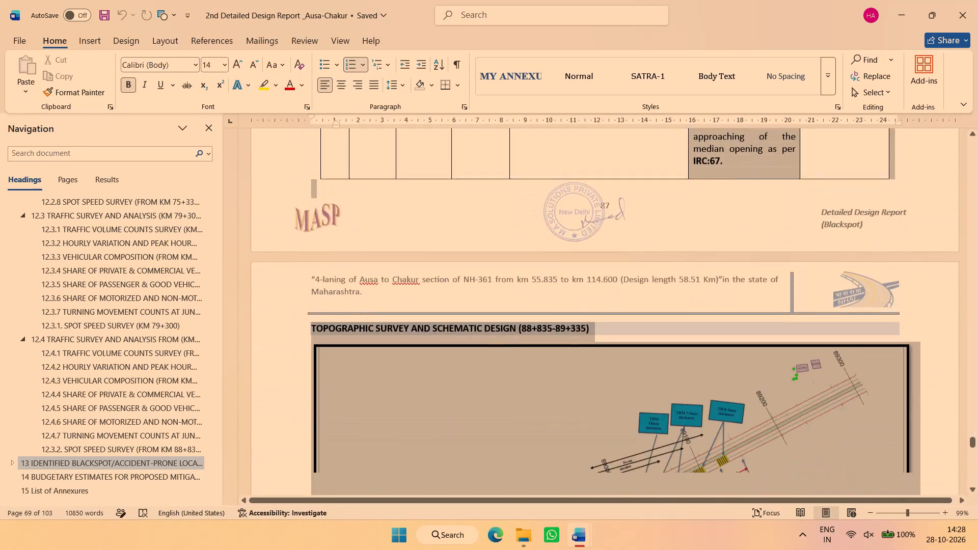
drag(926, 549, 770, 282)
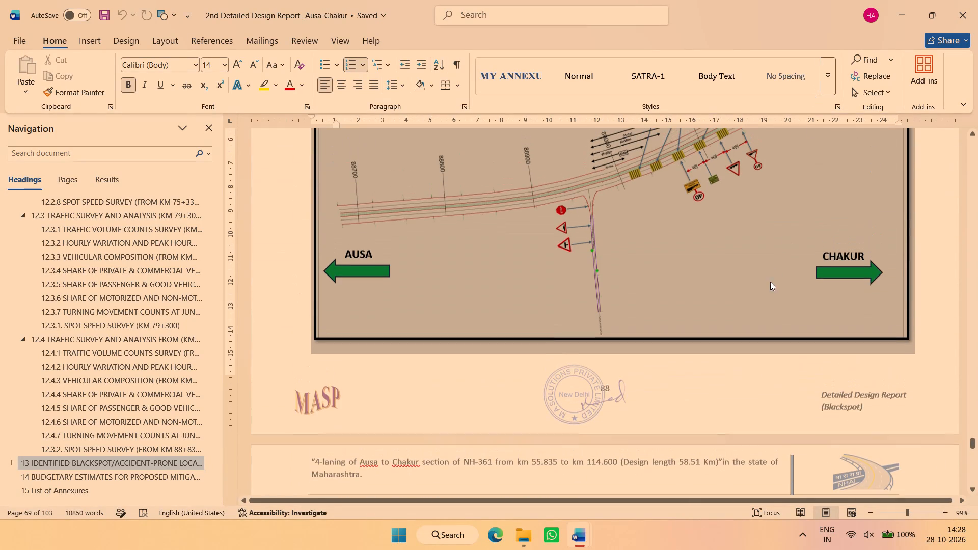
drag(770, 282, 771, 310)
key(ctrl+c)
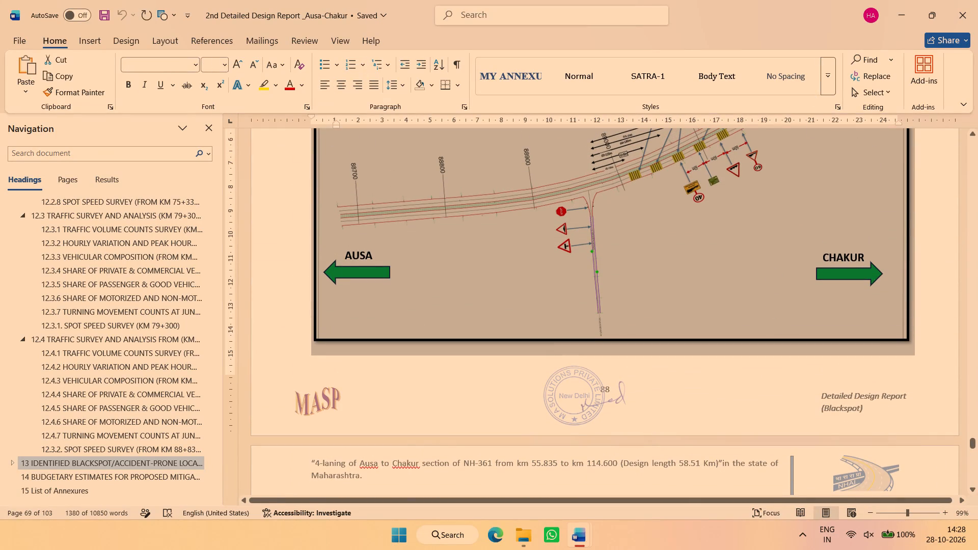
Switch to the 2nd detail design report working document and insert a break after the closing spot speed paragraph, starting a new page.
key(alt+Tab)
click(583, 538)
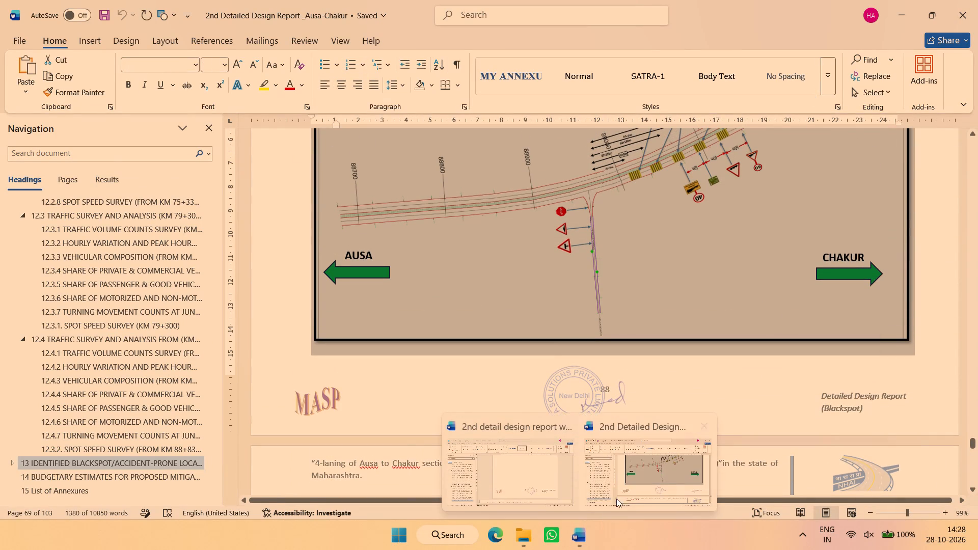
click(550, 475)
scroll(525, 278, up, 6)
scroll(525, 276, down, 2)
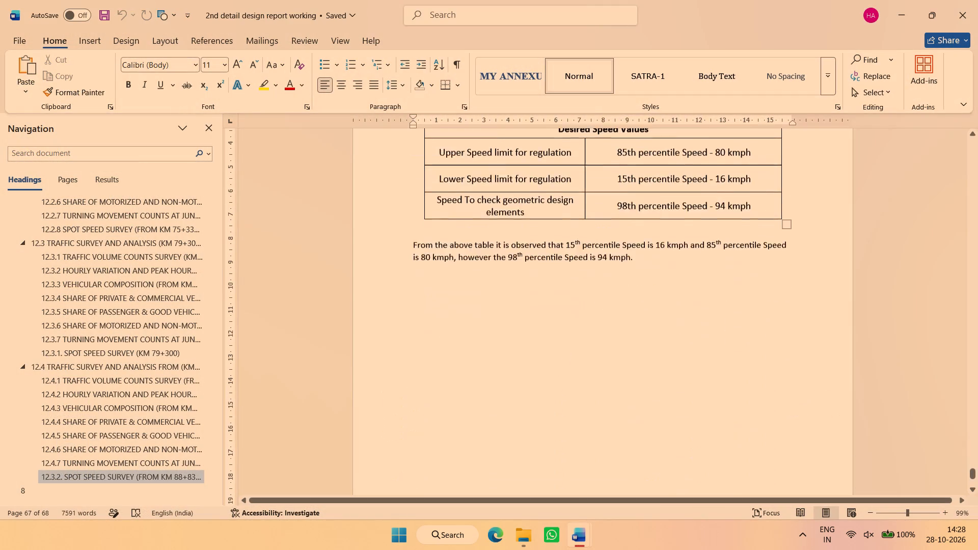
click(558, 270)
click(658, 280)
click(170, 35)
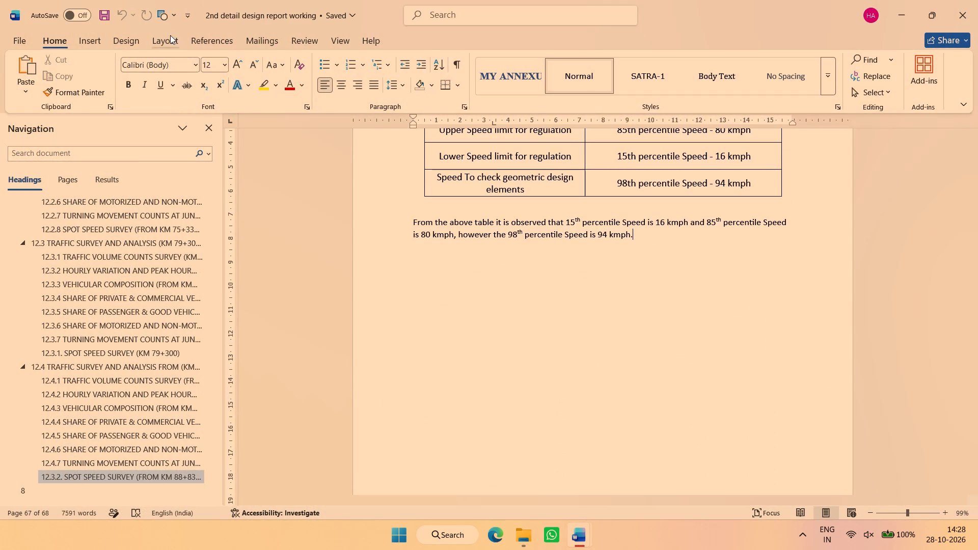
click(178, 54)
click(223, 252)
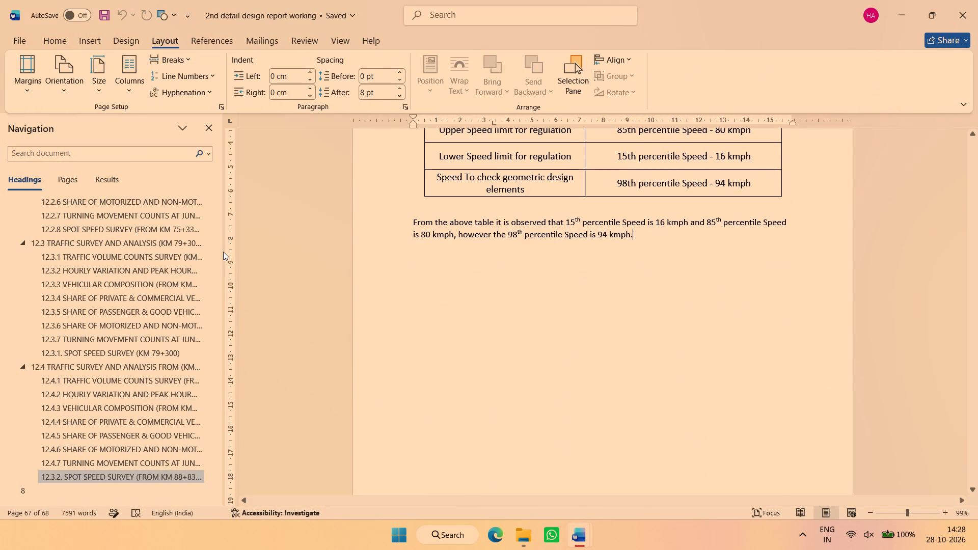
scroll(556, 334, down, 3)
click(447, 300)
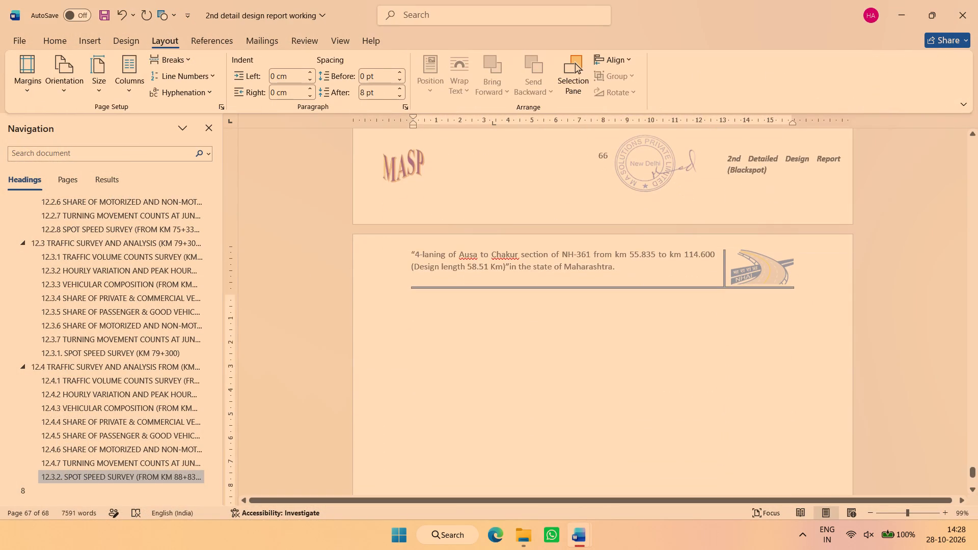
Paste the copied section 13 on the new blank page of the working document, after rechecking heading 13 in the source report.
key(alt+Tab)
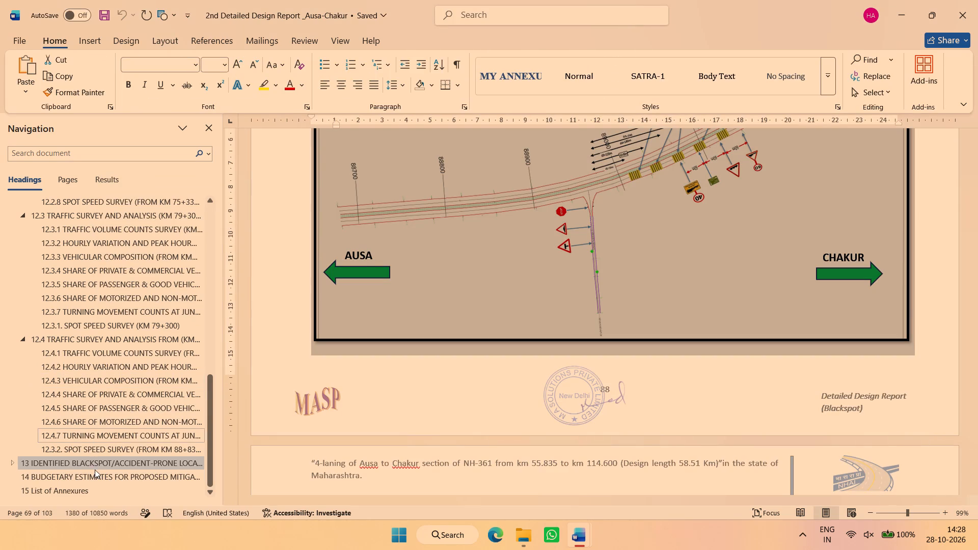
click(99, 466)
key(alt+Tab)
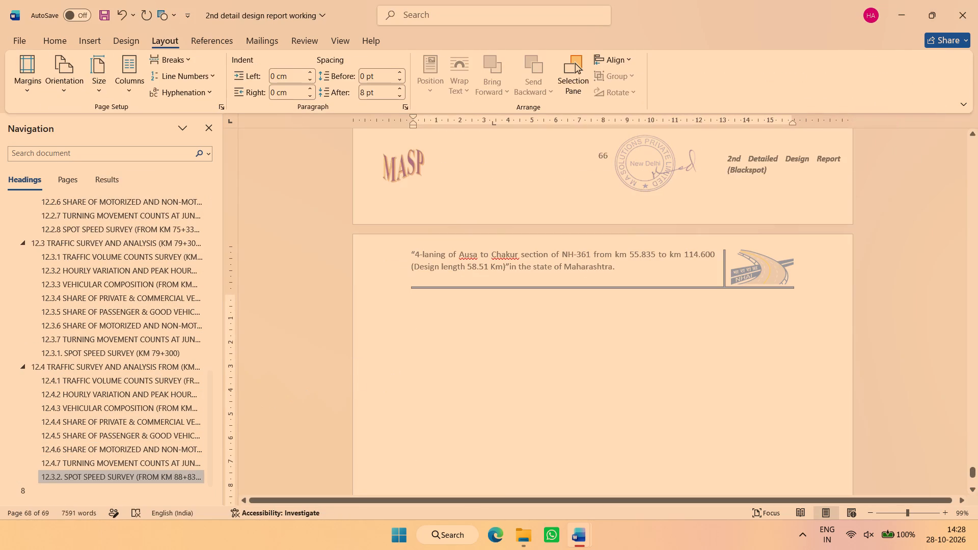
click(511, 307)
key(ctrl+v)
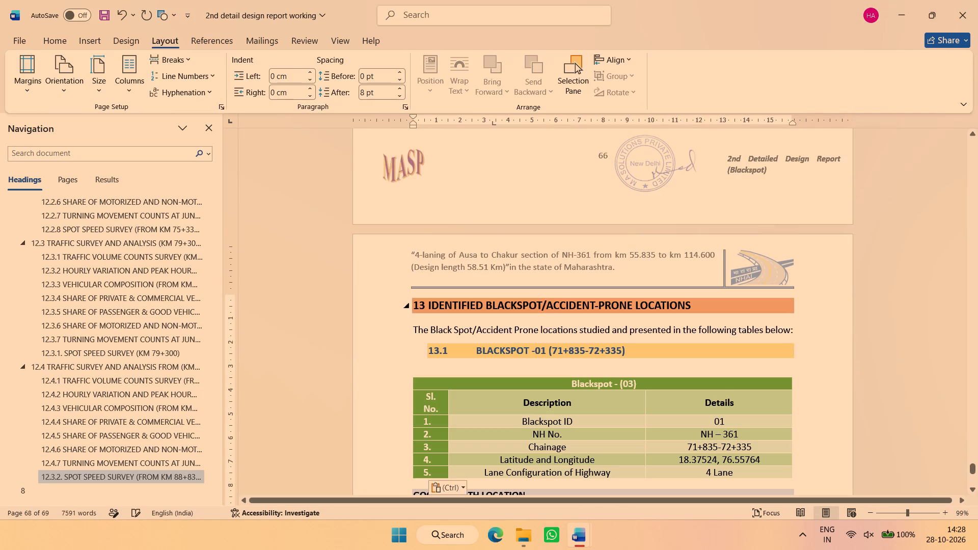
Look over the pasted section 13 in the working document, checking the page layout of blackspots 13.1 to 13.4.
scroll(467, 307, down, 5)
scroll(471, 315, up, 6)
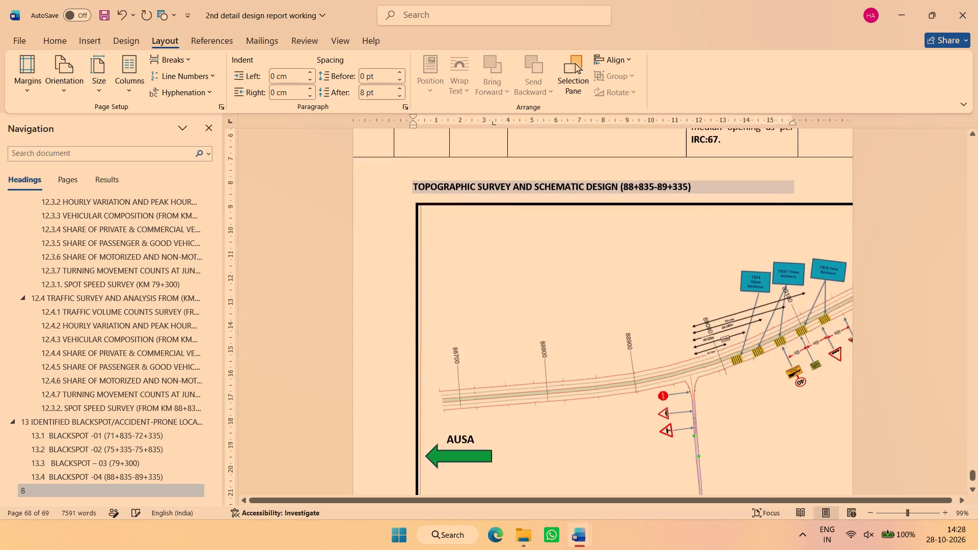
scroll(471, 315, up, 10)
scroll(471, 315, up, 13)
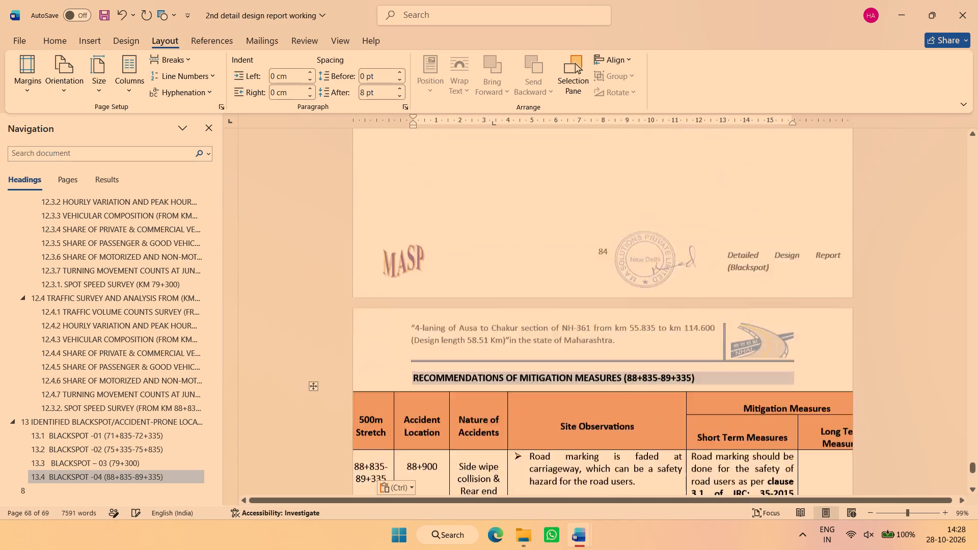
scroll(471, 315, up, 20)
scroll(471, 315, up, 18)
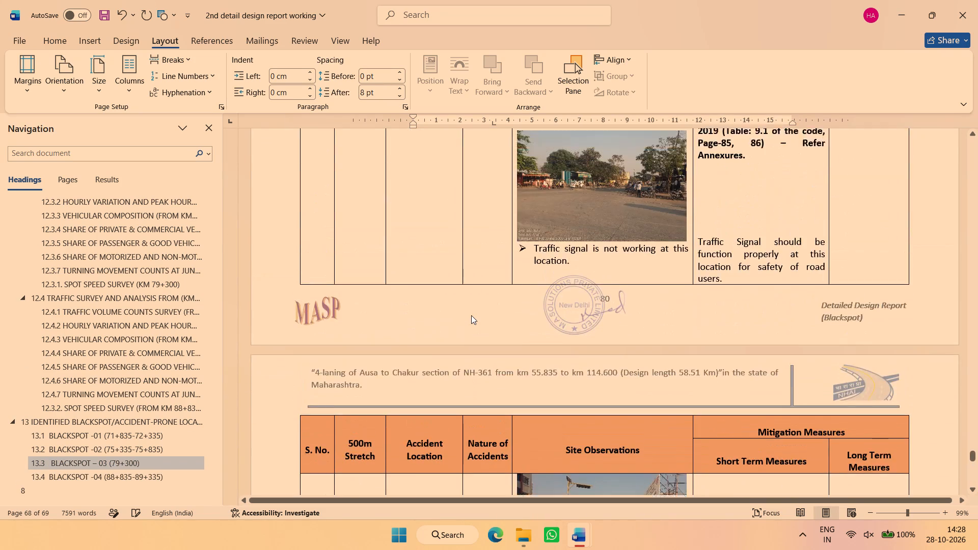
scroll(471, 315, up, 13)
click(138, 420)
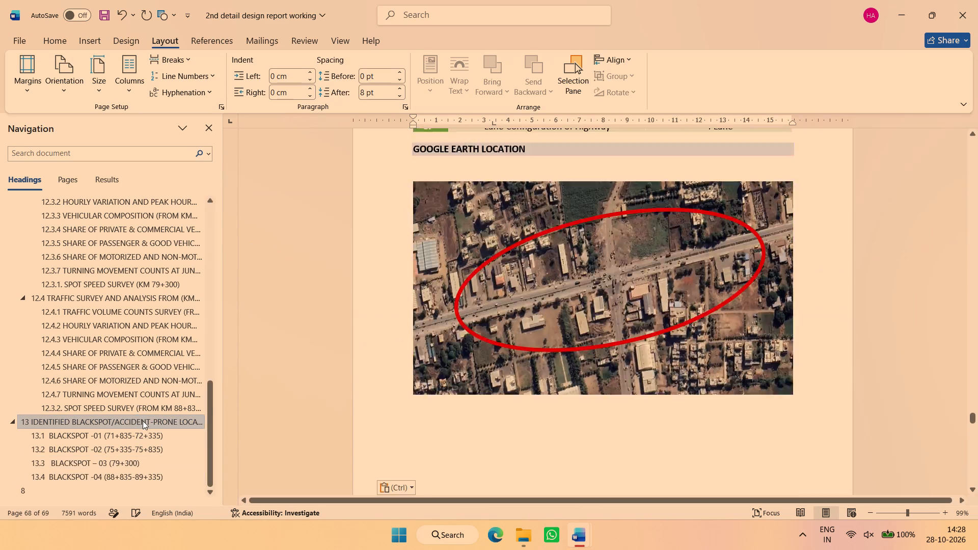
scroll(444, 322, down, 20)
scroll(444, 322, down, 13)
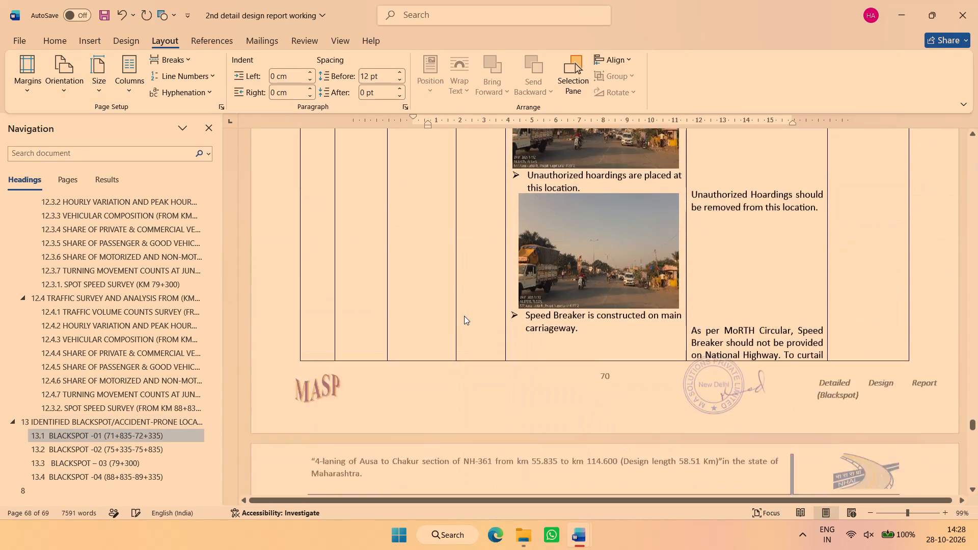
scroll(464, 316, down, 20)
scroll(464, 316, down, 20)
scroll(464, 316, down, 3)
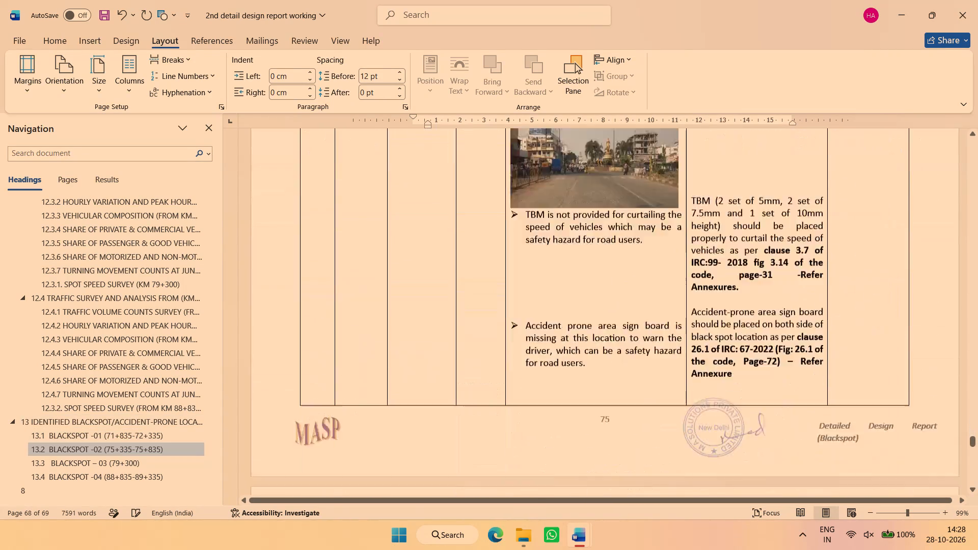
scroll(467, 314, down, 20)
scroll(467, 314, down, 20)
scroll(467, 314, down, 3)
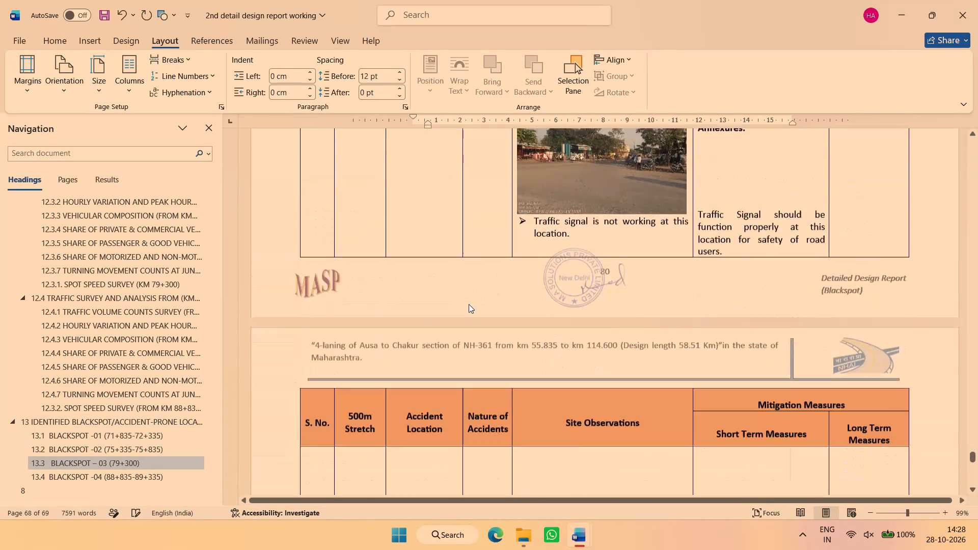
scroll(469, 304, down, 20)
scroll(469, 304, down, 20)
scroll(469, 304, down, 3)
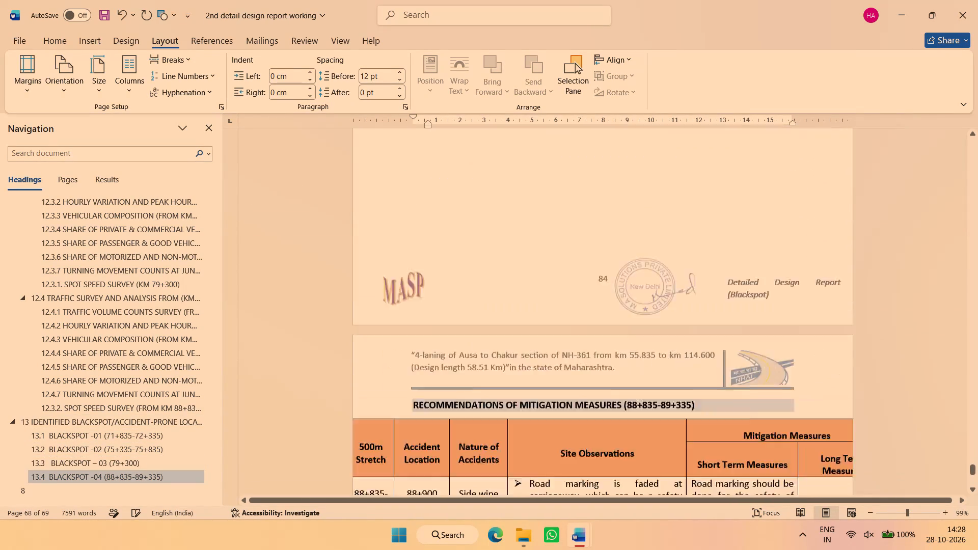
Examine the pasted blackspot 13.4 pages, comparing the mitigation table and schematic drawing layout with the preceding blackspot 13.3 pages.
scroll(467, 302, down, 20)
scroll(467, 302, down, 20)
scroll(467, 302, down, 1)
scroll(467, 300, up, 16)
scroll(467, 300, up, 6)
scroll(467, 300, down, 9)
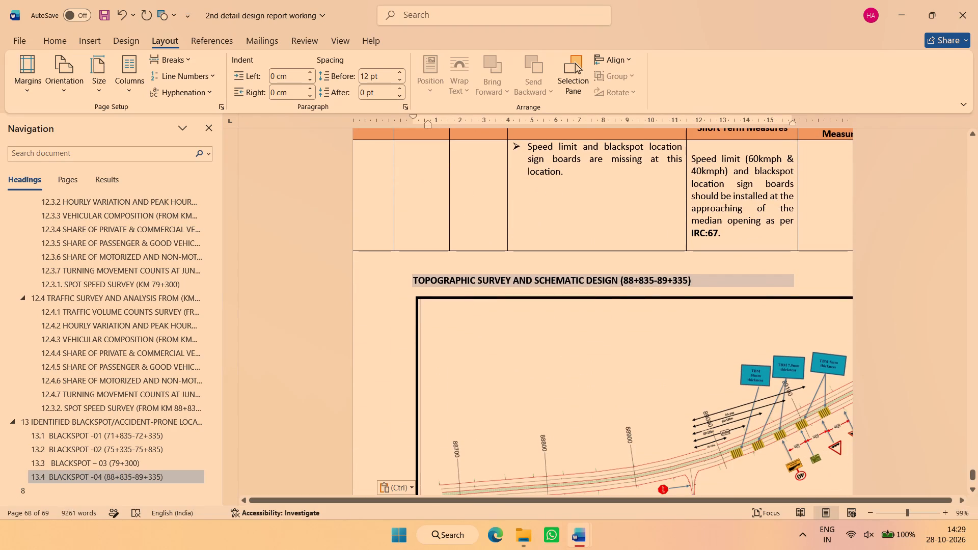
scroll(119, 460, up, 5)
scroll(455, 372, up, 20)
scroll(455, 372, up, 12)
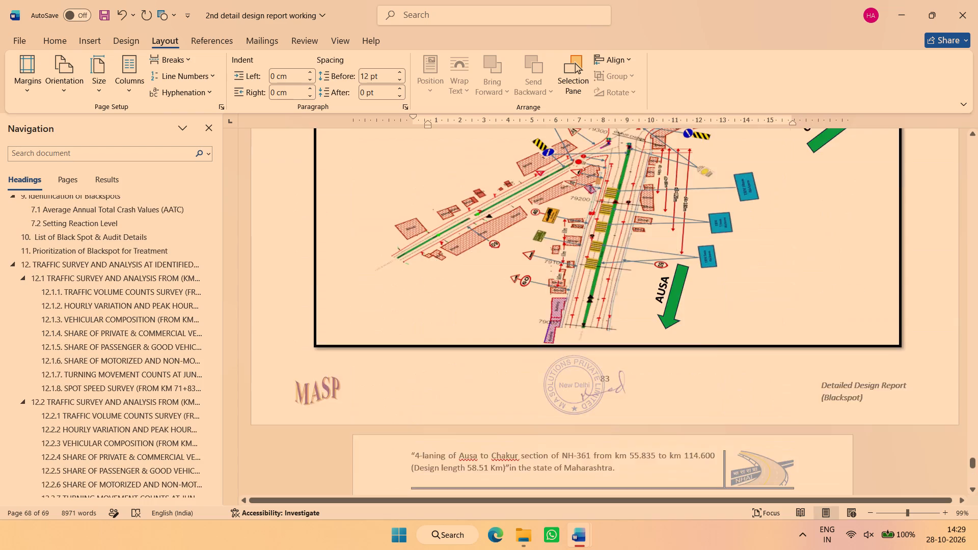
scroll(474, 375, up, 14)
scroll(474, 375, down, 20)
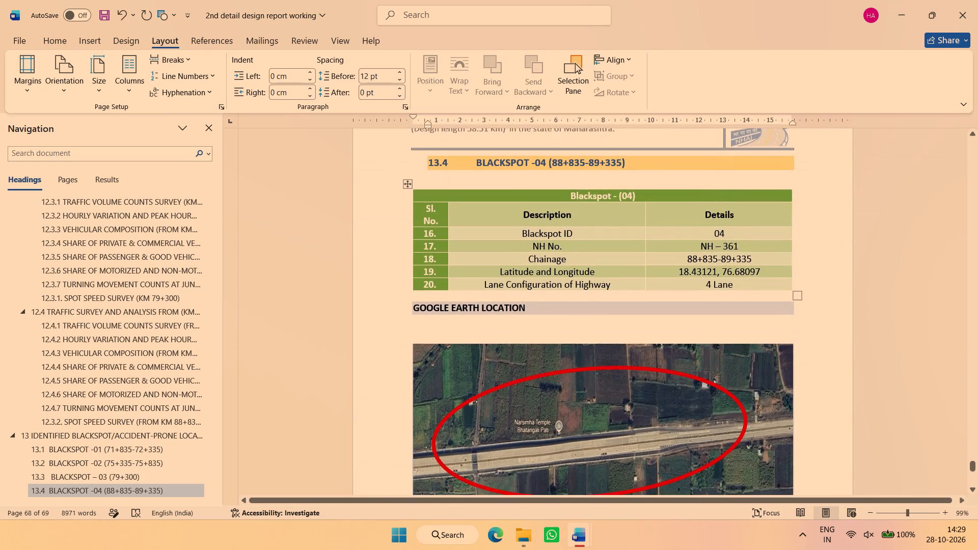
Delete the blackspot 13.4 content from its mitigation recommendations (88+835-89+335) heading onward, up to the empty heading 8.
scroll(470, 335, down, 11)
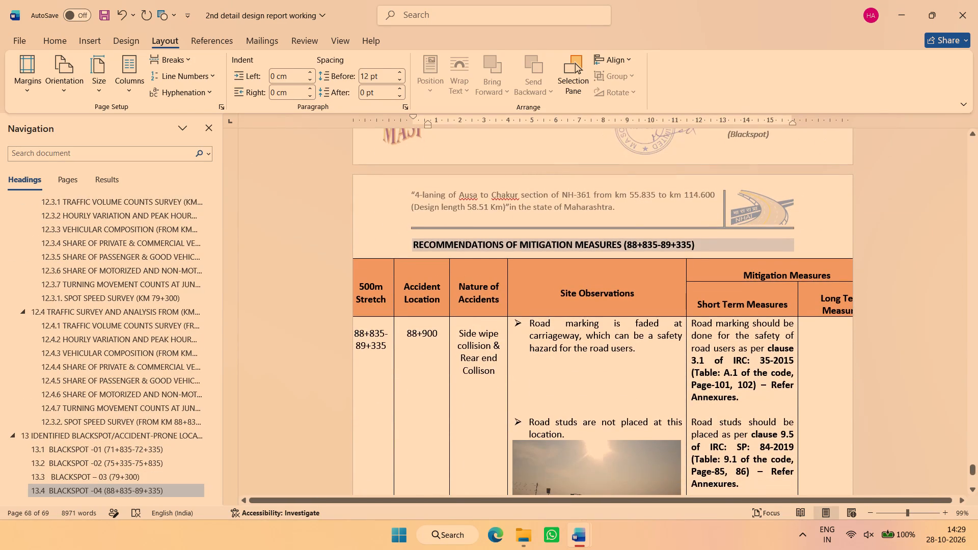
drag(407, 242, 764, 266)
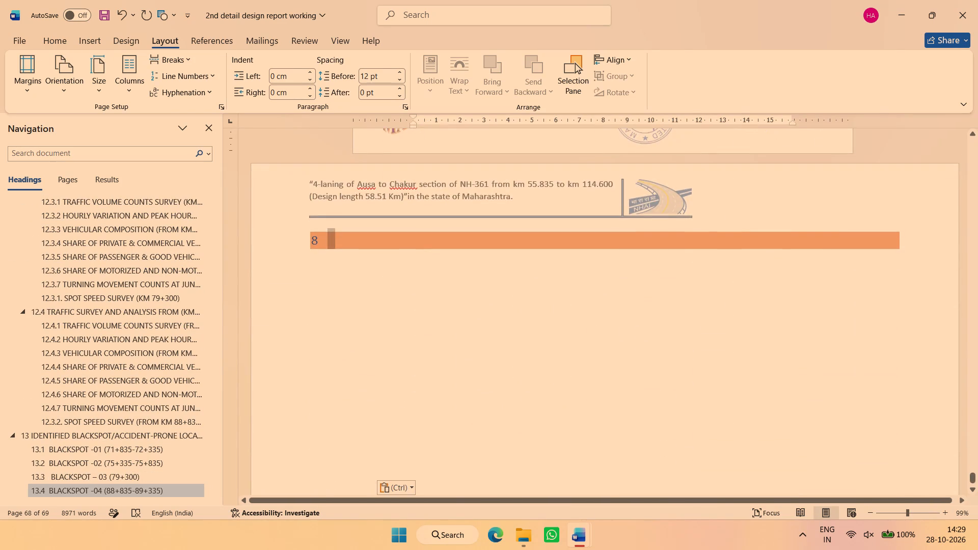
drag(764, 266, 738, 322)
key(Delete)
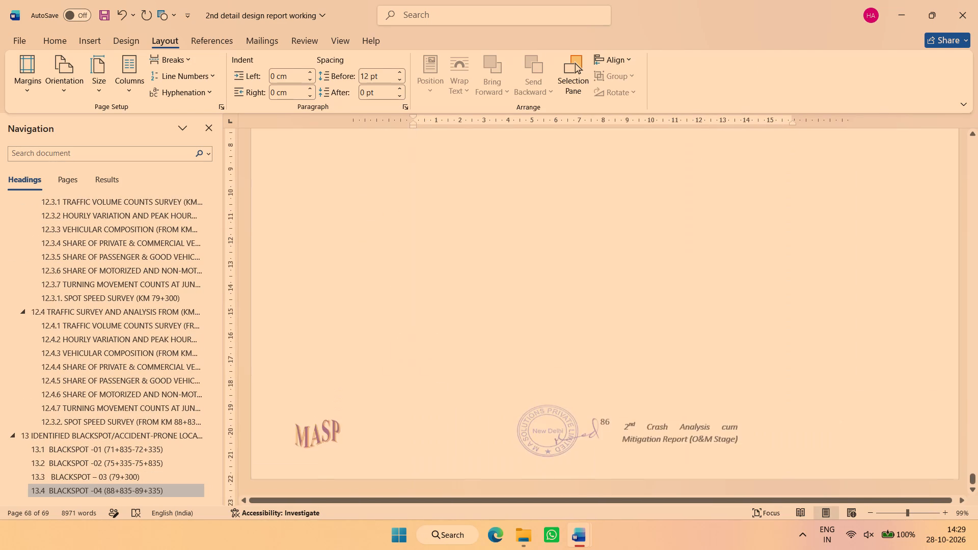
Delete the leftover blank paragraphs and blank portrait page between blackspot 13.4's Google Earth image and the empty heading 8 page.
scroll(651, 361, up, 11)
scroll(634, 330, down, 4)
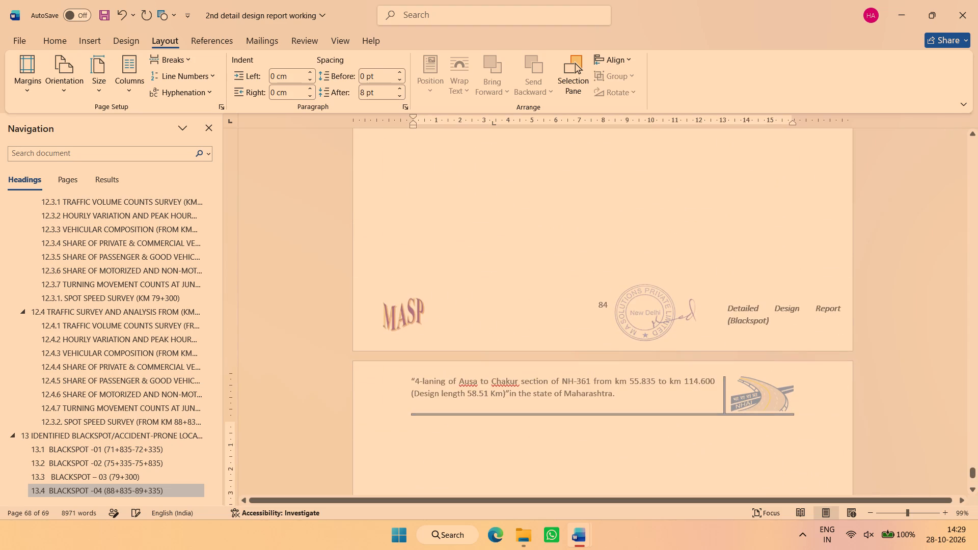
click(479, 183)
drag(486, 157, 488, 222)
key(Delete)
scroll(486, 300, up, 3)
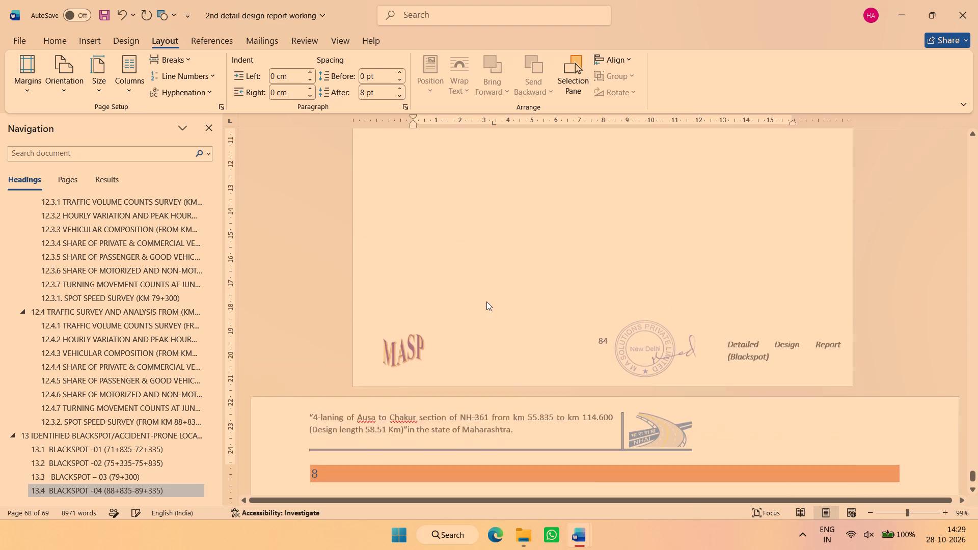
click(457, 272)
drag(447, 252, 451, 339)
click(450, 319)
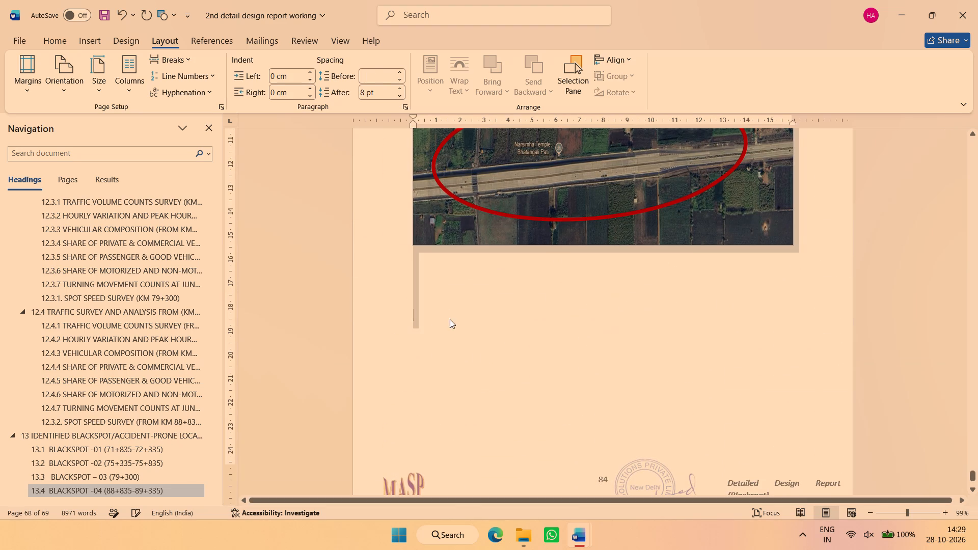
Examine the landscape pages of blackspot 13.3, from the mitigation recommendations table to the topographic survey and schematic design.
click(123, 478)
scroll(569, 299, down, 13)
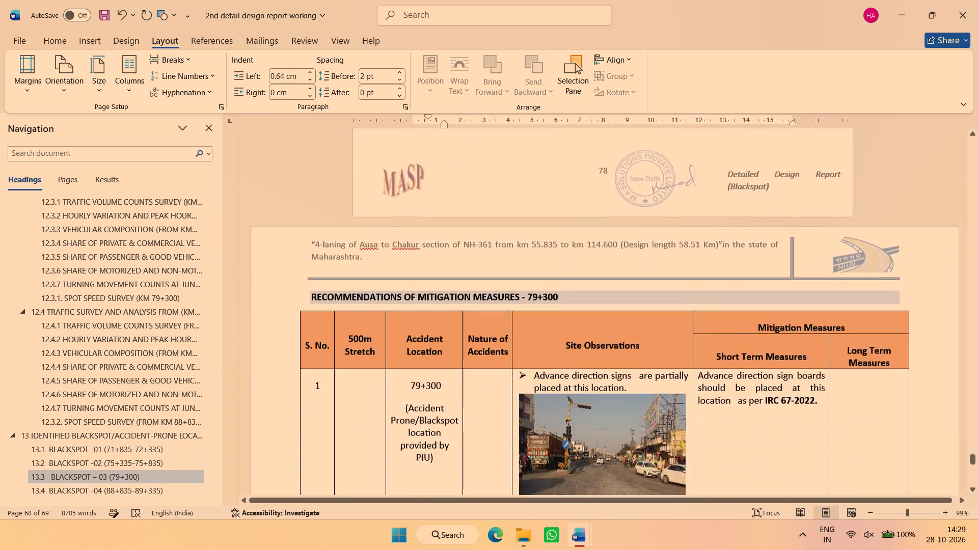
scroll(583, 288, down, 1)
scroll(583, 288, up, 4)
scroll(444, 293, down, 1)
scroll(442, 294, up, 6)
scroll(442, 294, down, 9)
scroll(398, 277, down, 3)
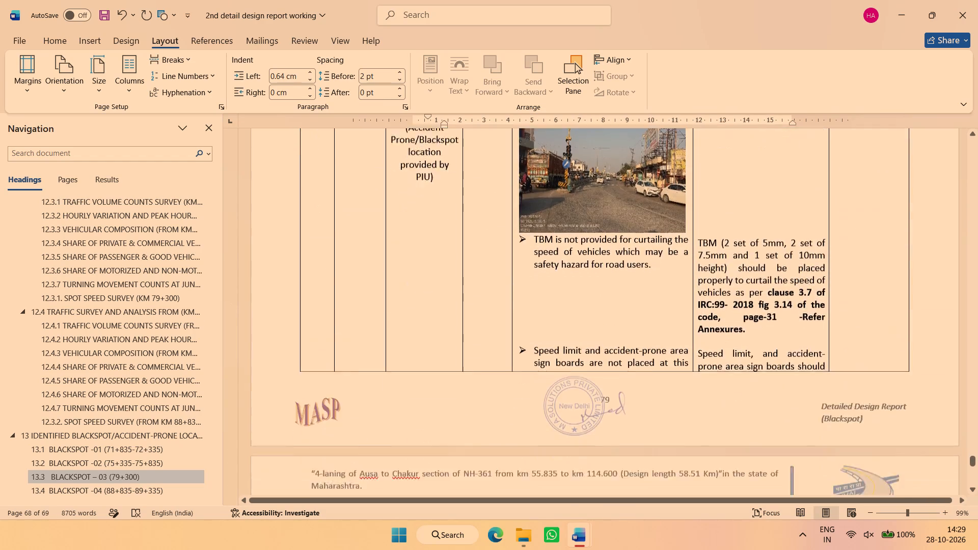
scroll(397, 278, down, 20)
scroll(397, 278, down, 9)
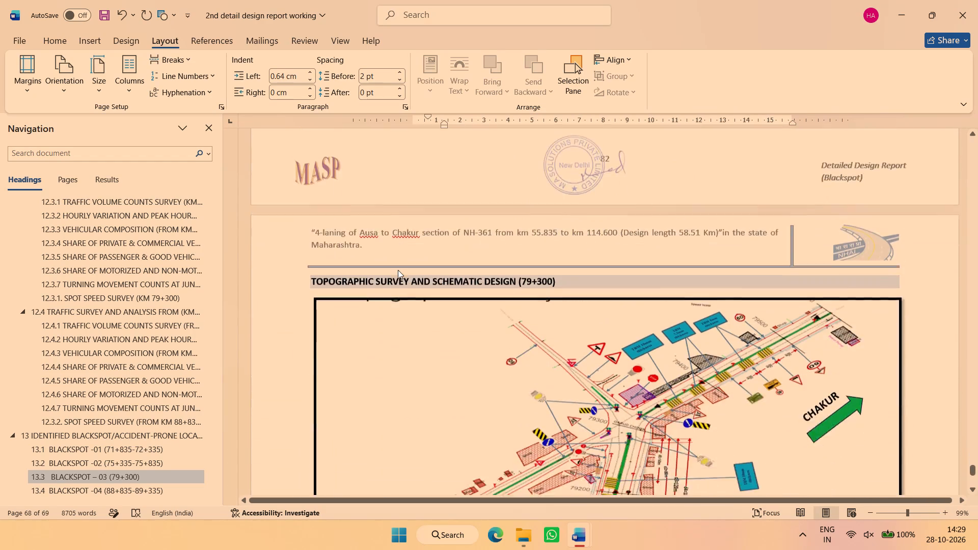
scroll(398, 270, down, 1)
Copy blackspot 13.3's landscape content, from the mitigation recommendations heading for 79+300 through its topographic survey and schematic design drawing.
scroll(398, 270, up, 20)
scroll(398, 270, up, 19)
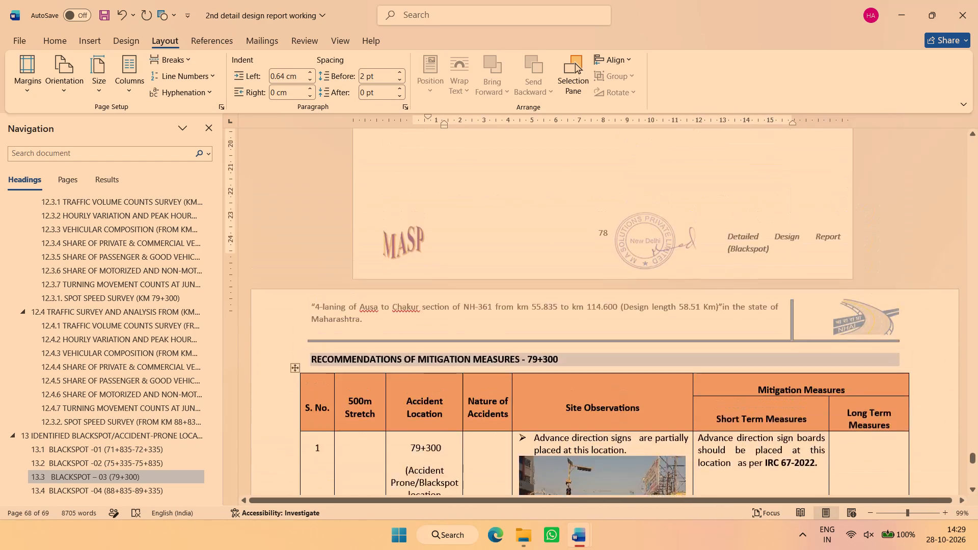
scroll(398, 270, up, 1)
scroll(398, 270, down, 2)
click(312, 334)
drag(310, 334, 693, 549)
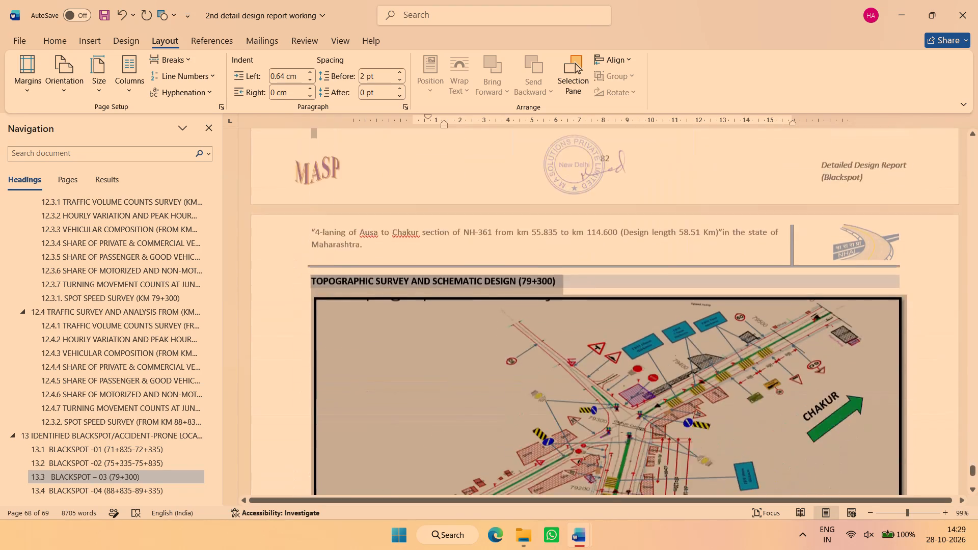
drag(693, 549, 763, 96)
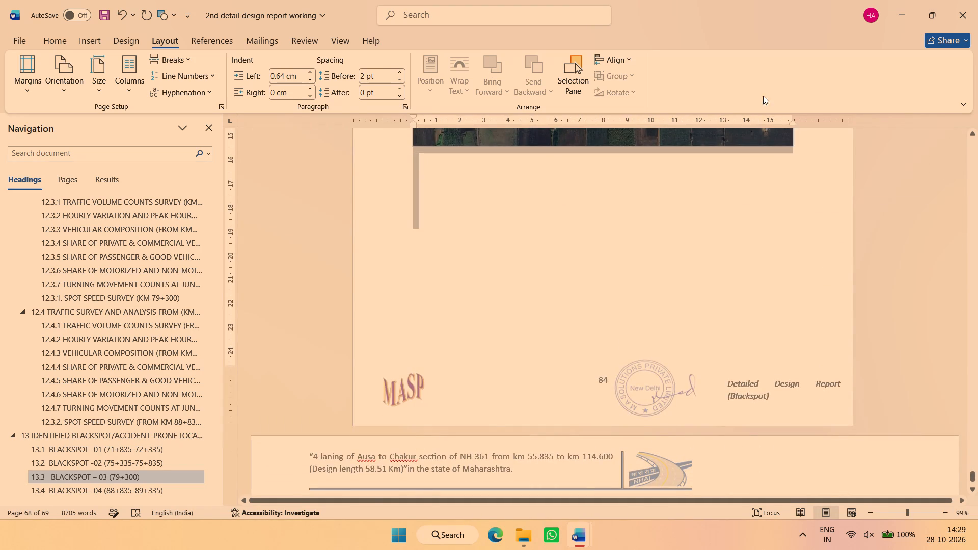
drag(763, 96, 744, 275)
key(ctrl+c)
Open the section 16 header for editing on the empty heading 8 page and select its project title, rule lines and NHAI logo.
scroll(720, 269, down, 9)
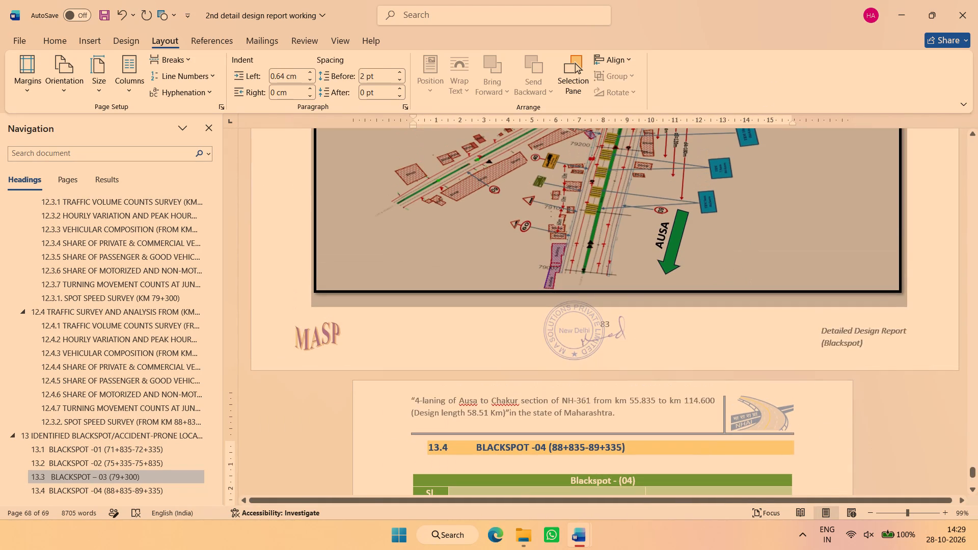
scroll(668, 253, down, 20)
scroll(657, 250, up, 7)
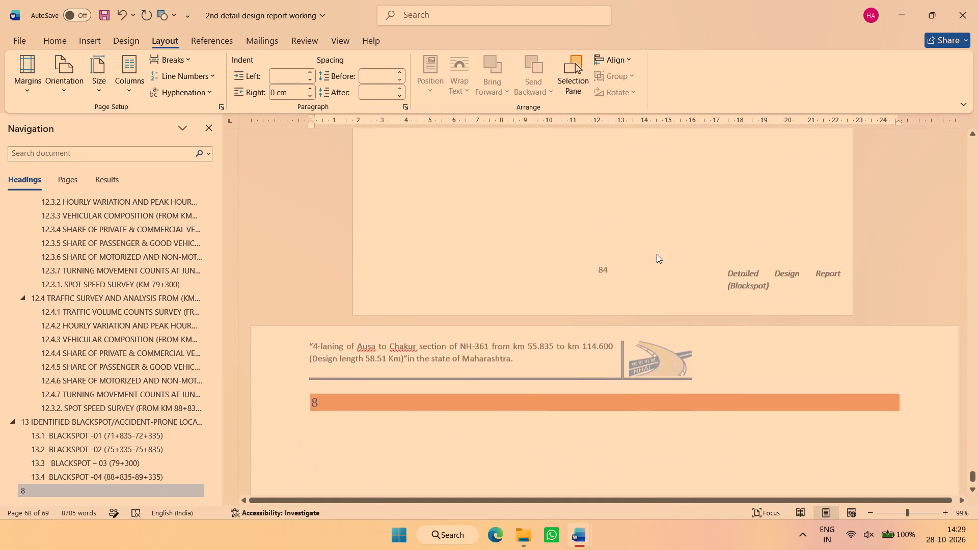
scroll(657, 254, down, 2)
double_click(722, 311)
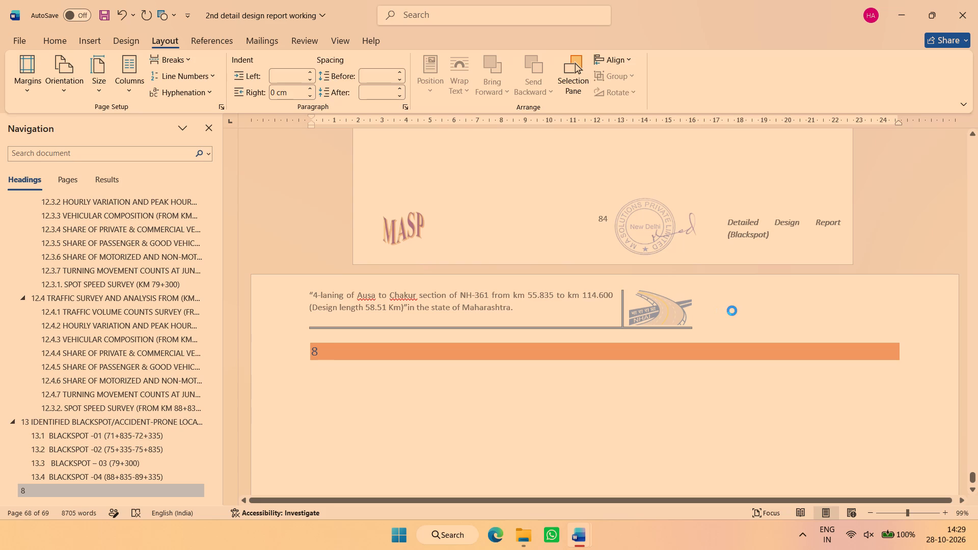
click(764, 306)
click(472, 332)
click(386, 299)
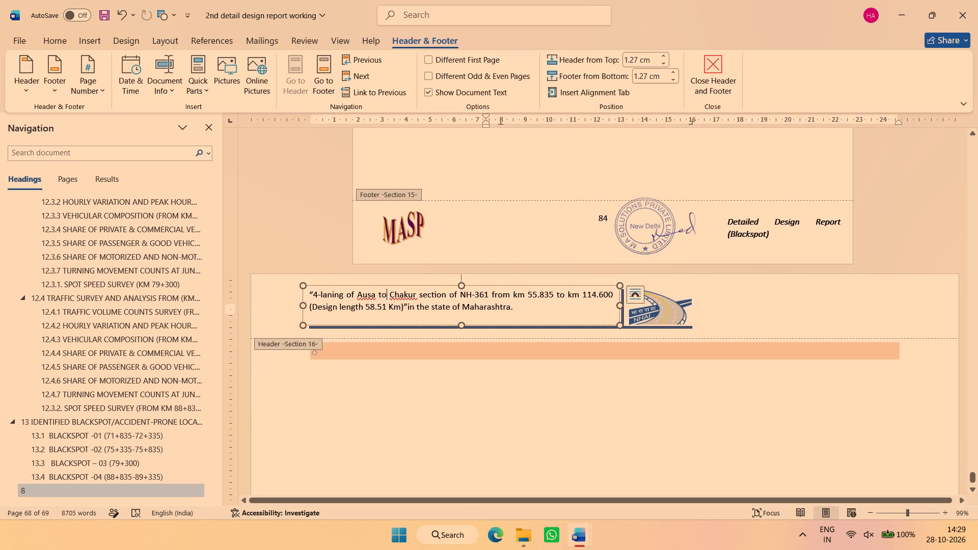
click(299, 293)
click(282, 301)
click(275, 304)
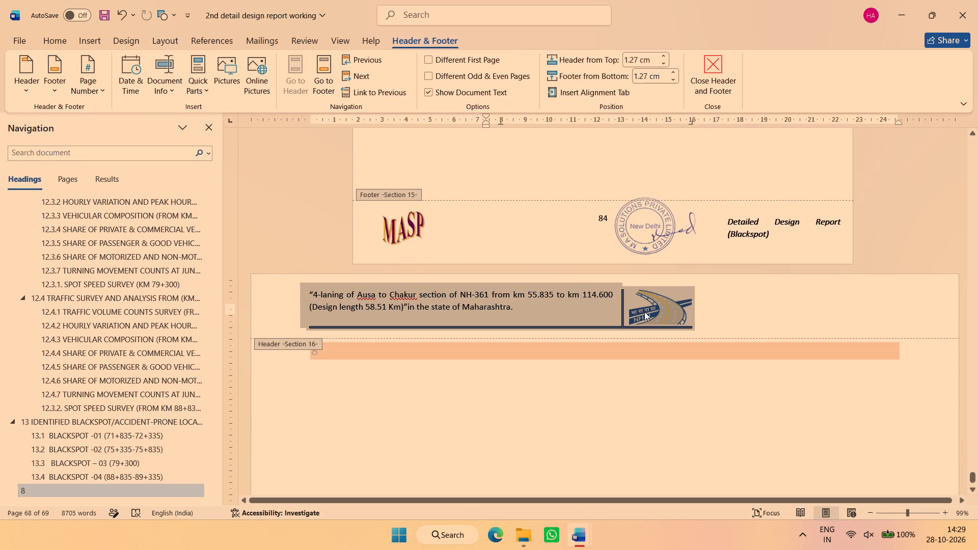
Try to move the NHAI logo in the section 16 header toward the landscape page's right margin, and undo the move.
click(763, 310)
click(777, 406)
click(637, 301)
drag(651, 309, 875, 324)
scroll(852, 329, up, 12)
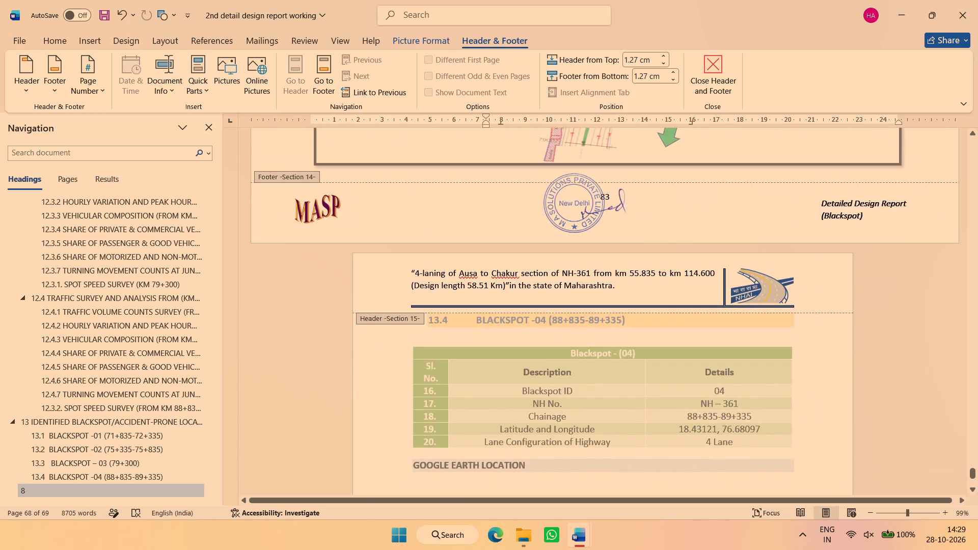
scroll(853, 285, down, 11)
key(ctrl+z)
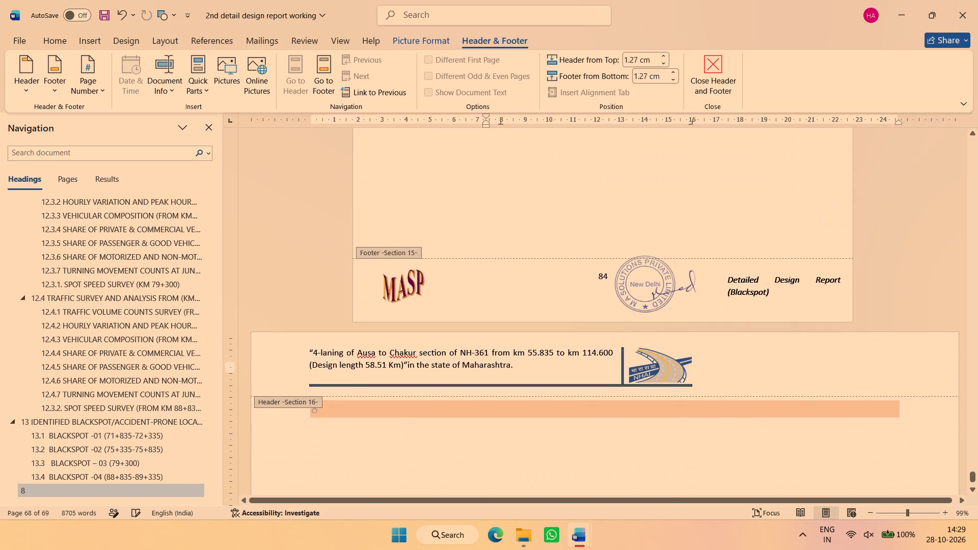
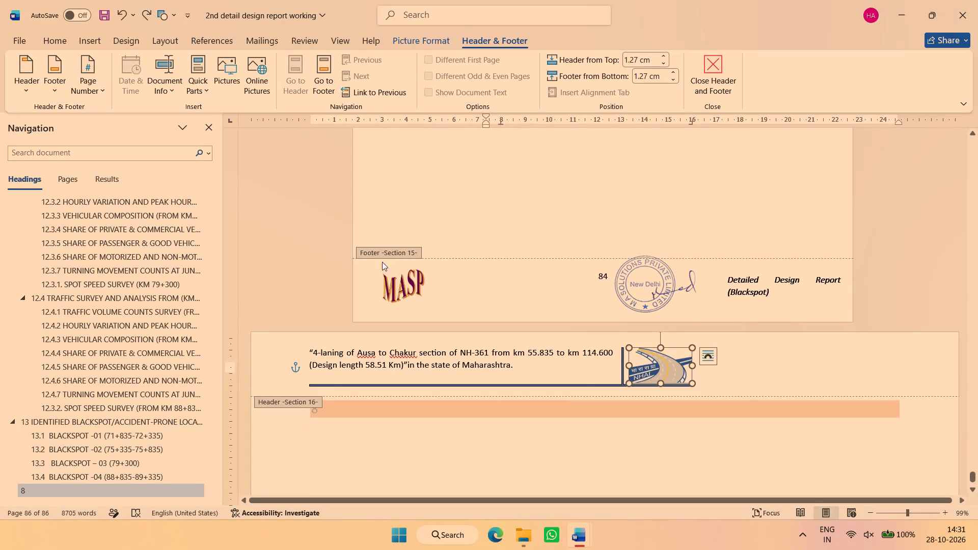
Leave the header and turn the empty heading 8 on the last landscape page into a blank Normal paragraph.
scroll(112, 320, up, 5)
scroll(131, 305, down, 5)
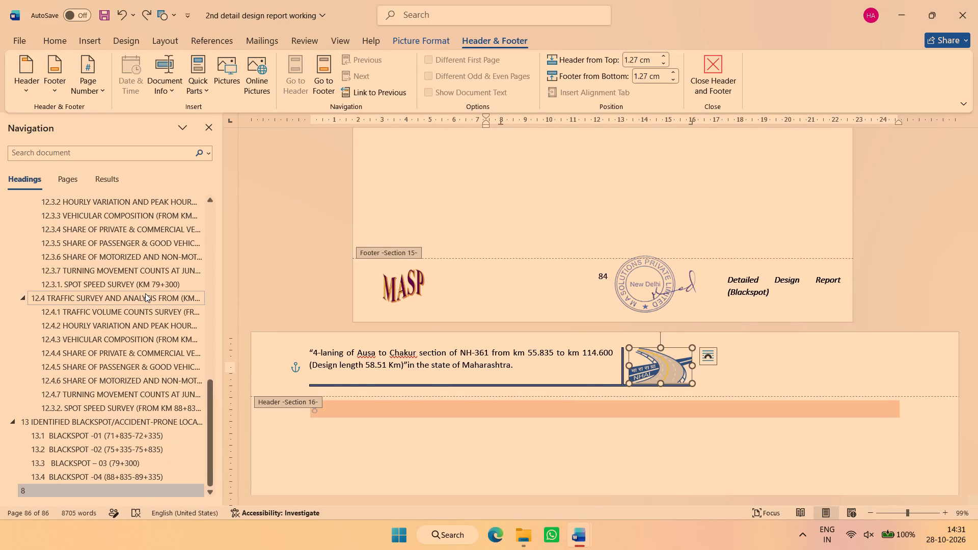
scroll(143, 319, down, 3)
click(120, 486)
scroll(468, 403, down, 1)
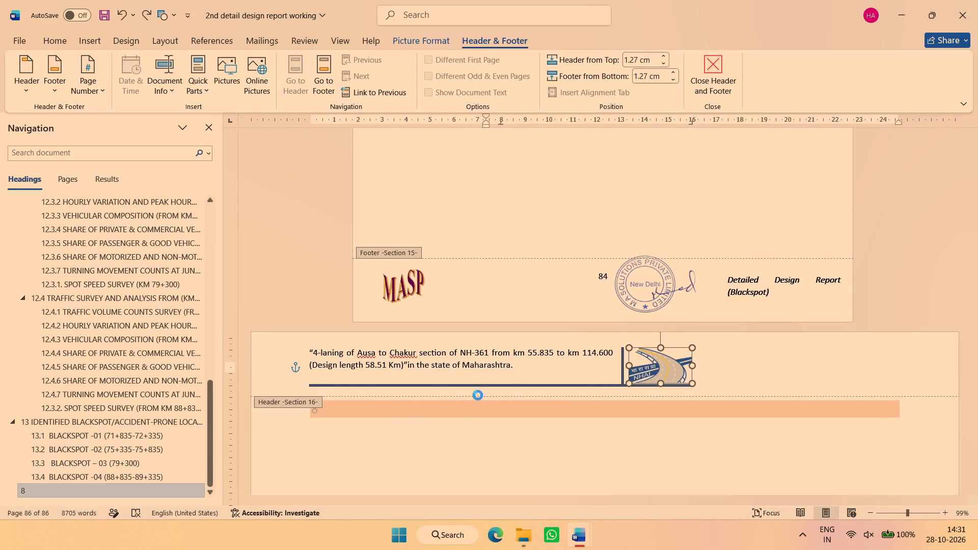
double_click(466, 424)
scroll(466, 424, up, 5)
click(366, 420)
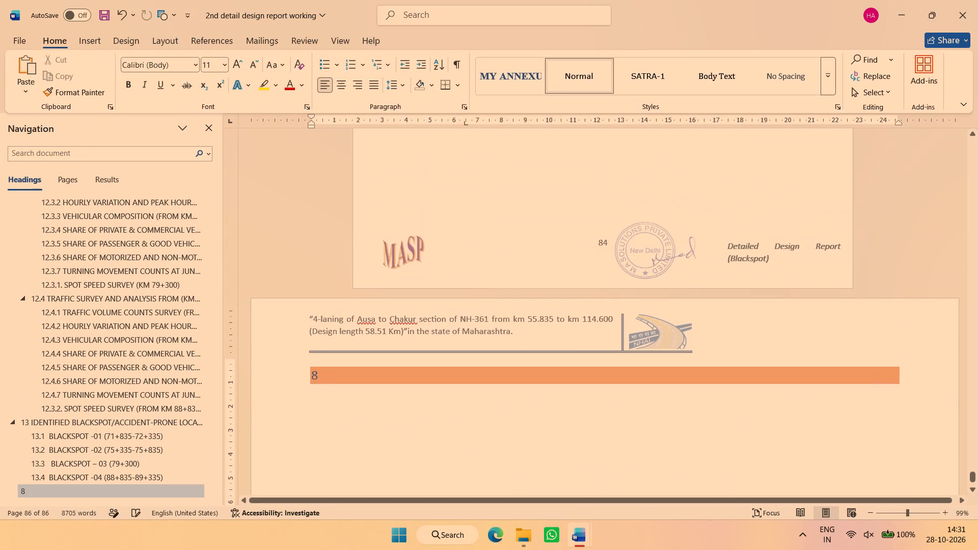
click(348, 387)
key(BackSpace)
key(BackSpace)
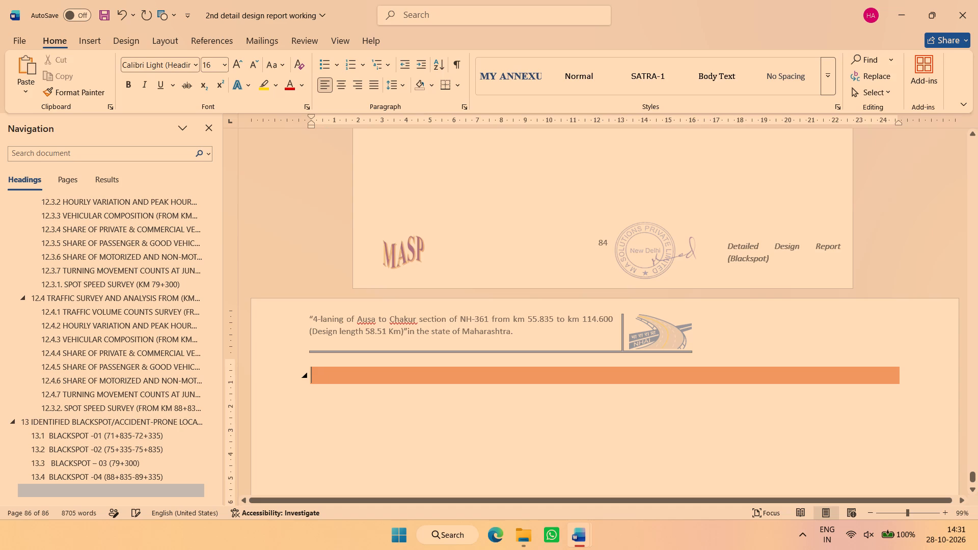
key(Delete)
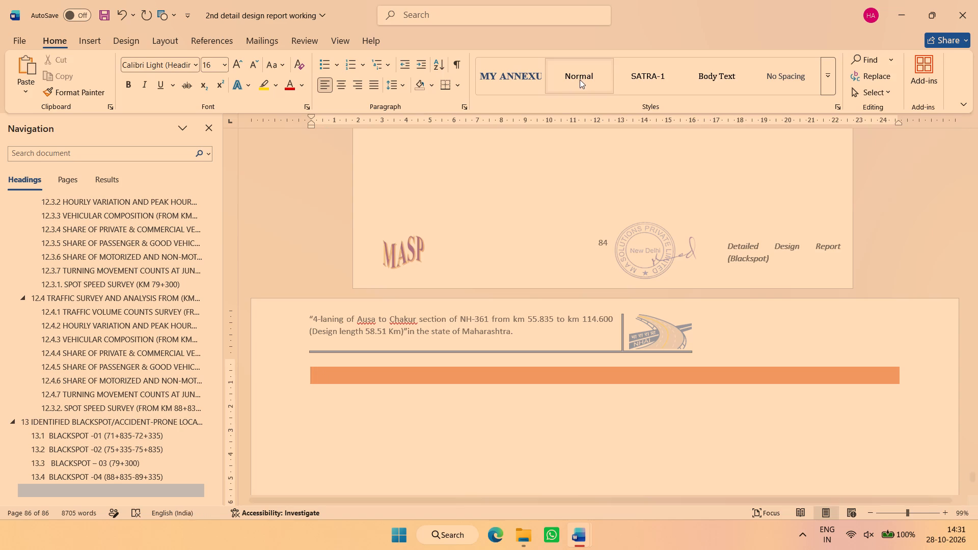
click(580, 79)
Paste blackspot 13.3's copied landscape content into the blank paragraph after blackspot 13.4's portrait page.
key(ctrl+v)
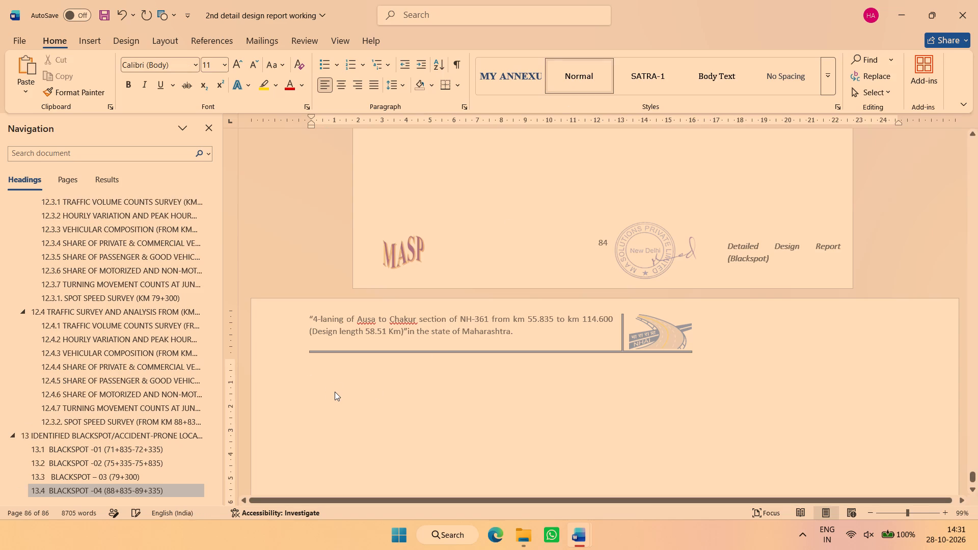
Compare the pasted landscape pages' headers and footers with those of blackspot 13.3's original pages.
scroll(492, 360, down, 9)
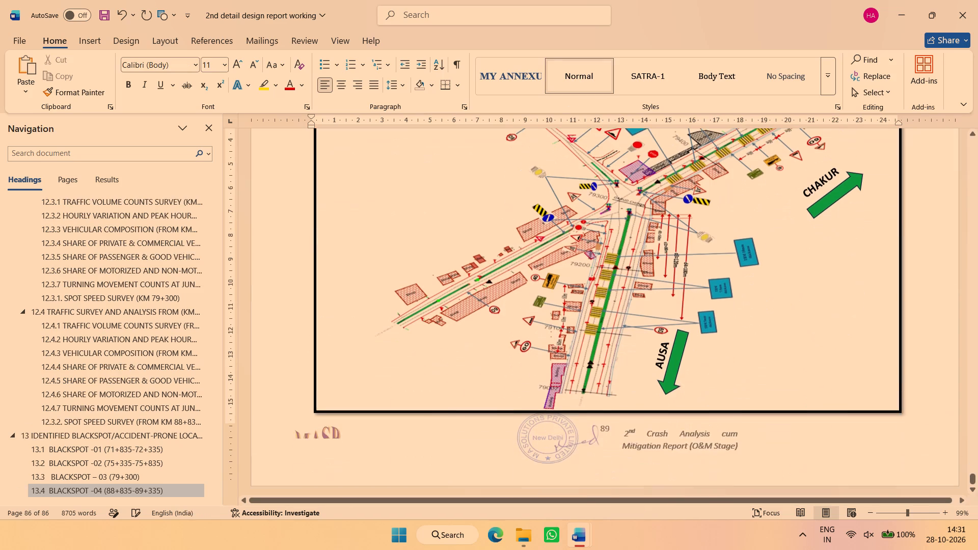
scroll(500, 354, down, 17)
scroll(577, 346, up, 20)
scroll(577, 346, up, 7)
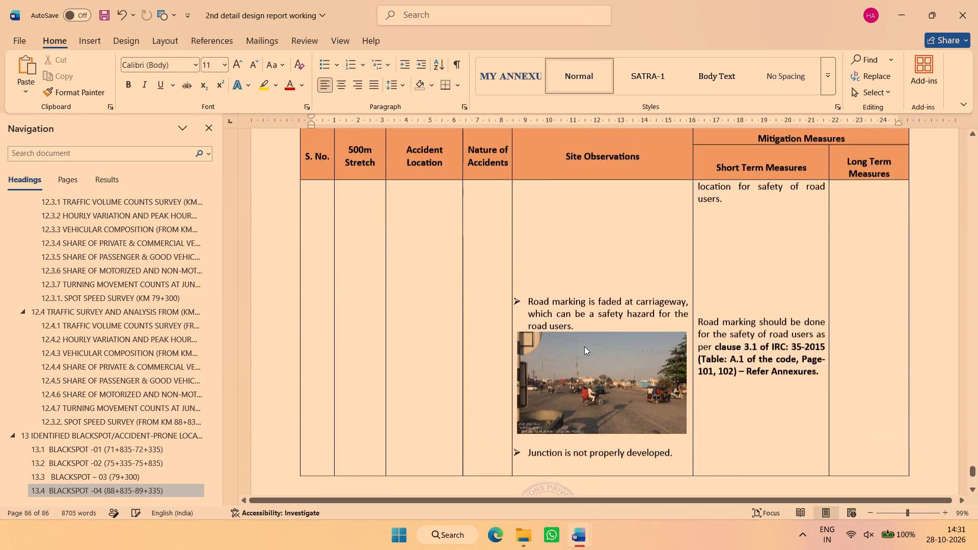
scroll(584, 346, up, 19)
scroll(584, 346, up, 13)
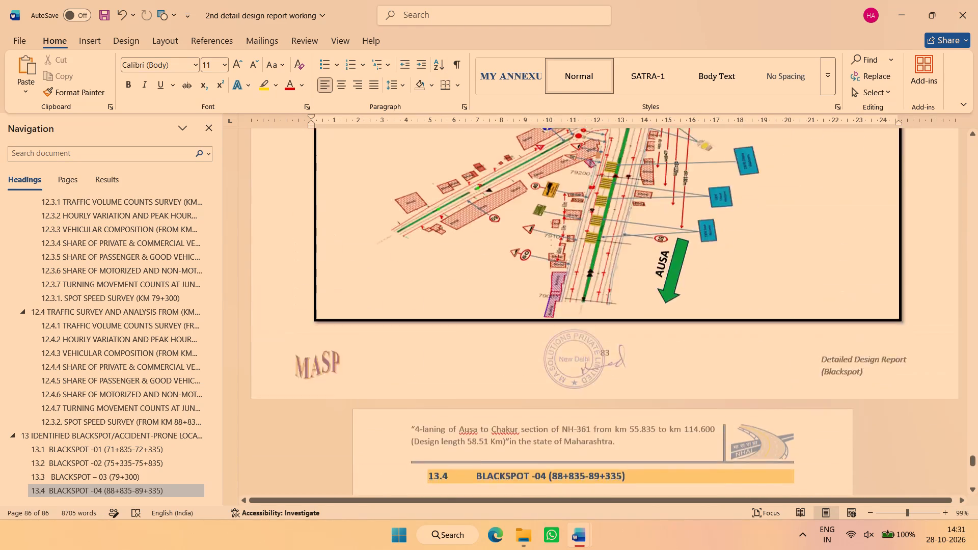
scroll(584, 346, up, 20)
scroll(584, 346, up, 8)
scroll(584, 346, down, 10)
scroll(585, 331, up, 3)
scroll(584, 319, down, 6)
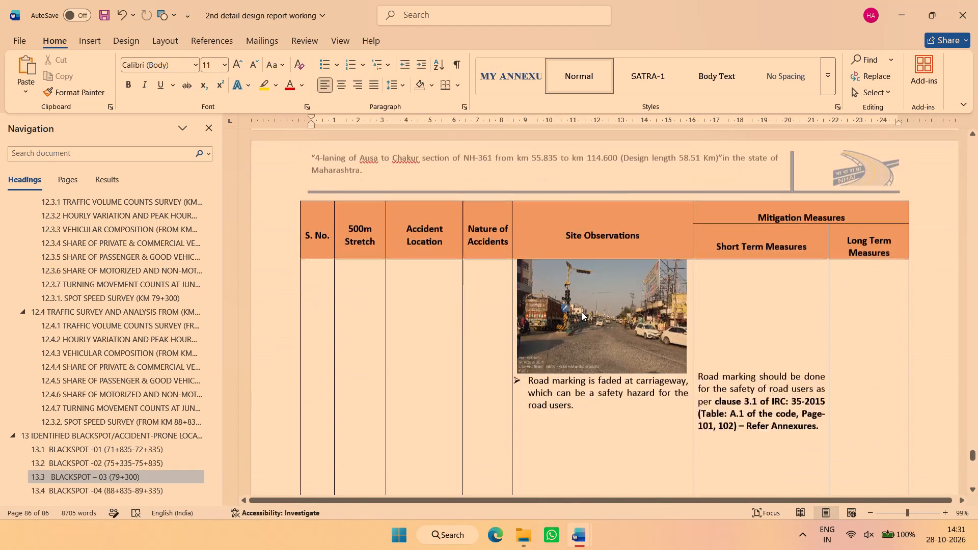
scroll(582, 312, down, 20)
scroll(582, 312, down, 20)
scroll(582, 312, down, 12)
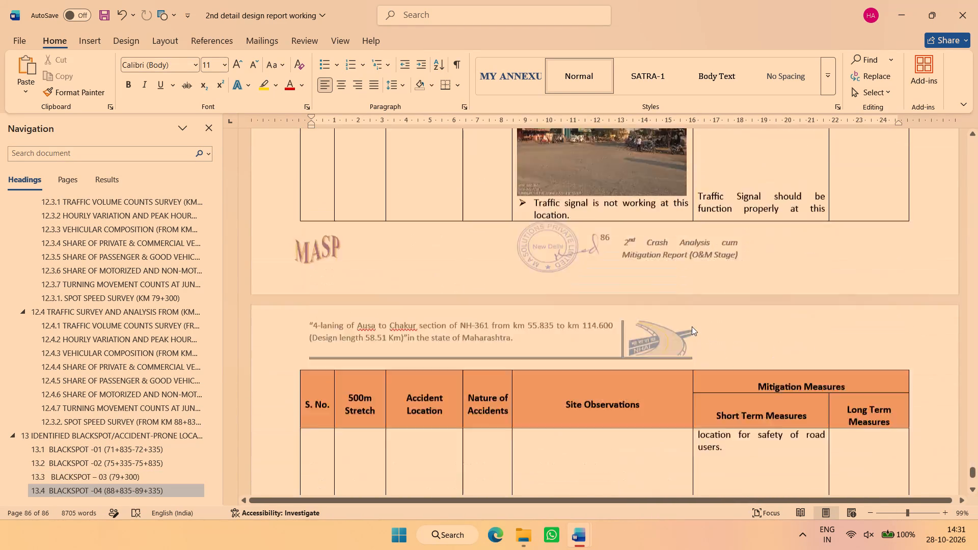
scroll(692, 326, down, 20)
scroll(692, 326, down, 19)
Move the section 16 footer's report-title text box toward the landscape page's right margin and place the signed company stamp just beside it.
click(772, 433)
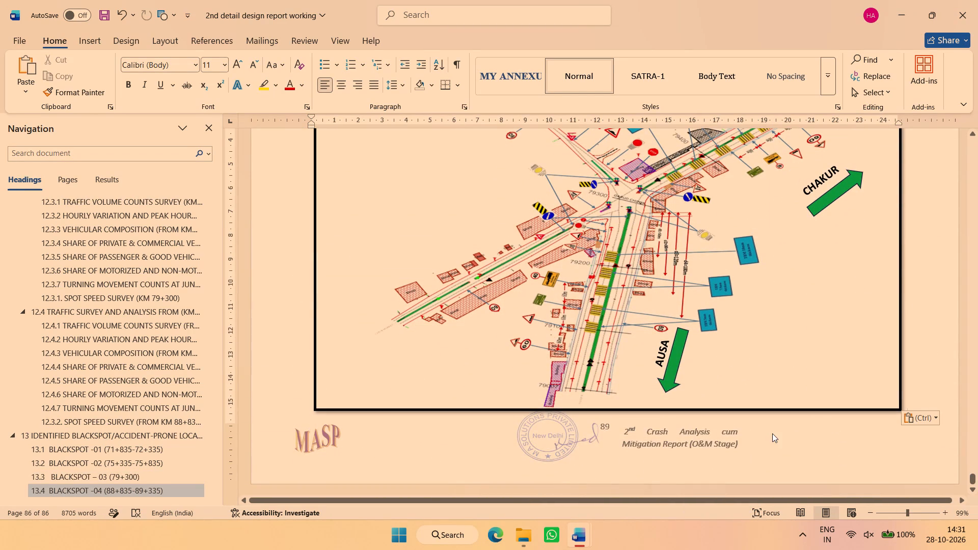
double_click(727, 439)
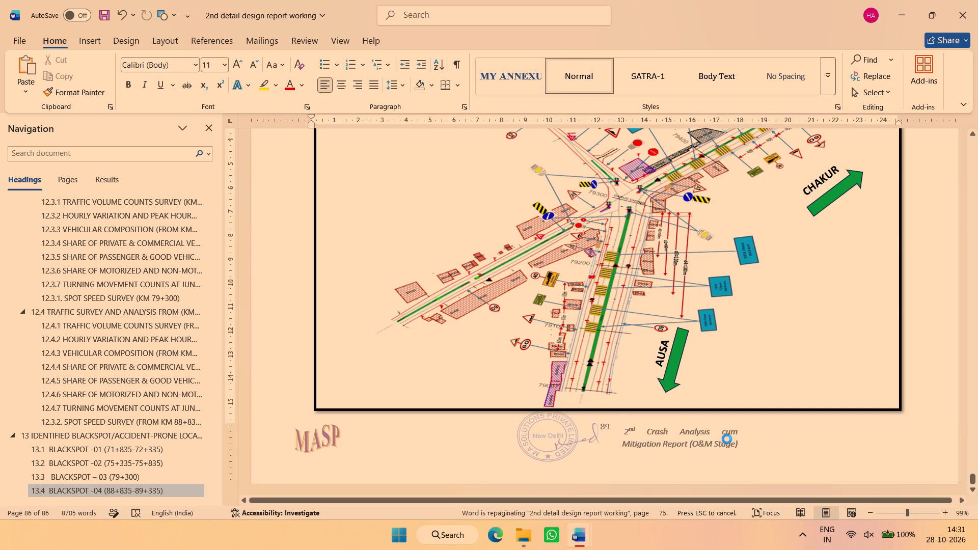
click(746, 440)
click(693, 443)
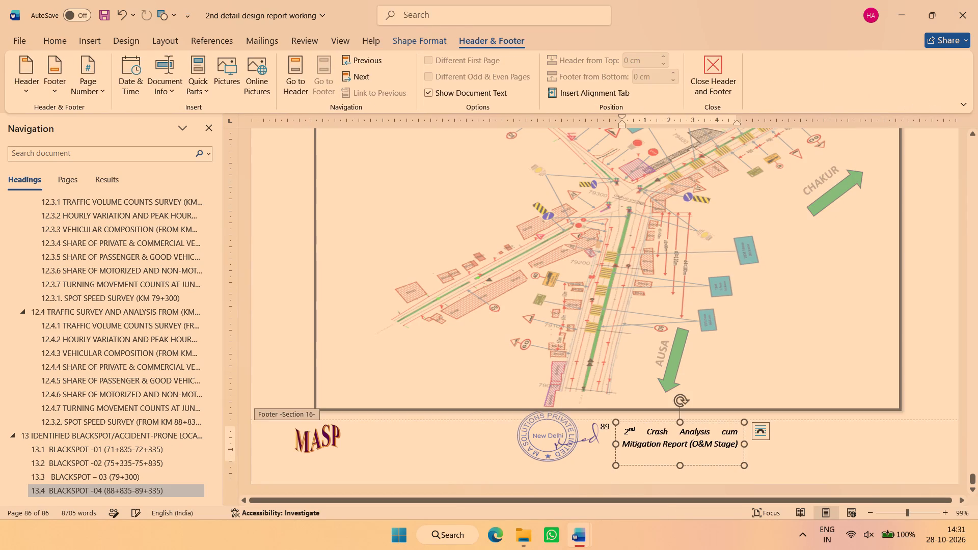
drag(701, 466, 899, 469)
drag(574, 453, 788, 457)
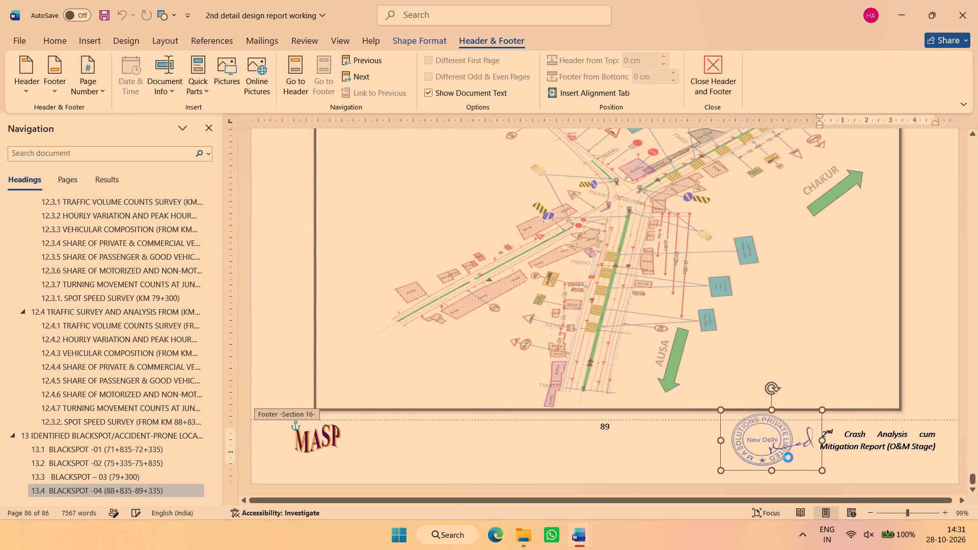
drag(788, 457, 781, 457)
click(910, 459)
Move the signed company stamp in the section 14 footer closer to the "Detailed Design Report (Blackspot)" text.
scroll(864, 391, up, 10)
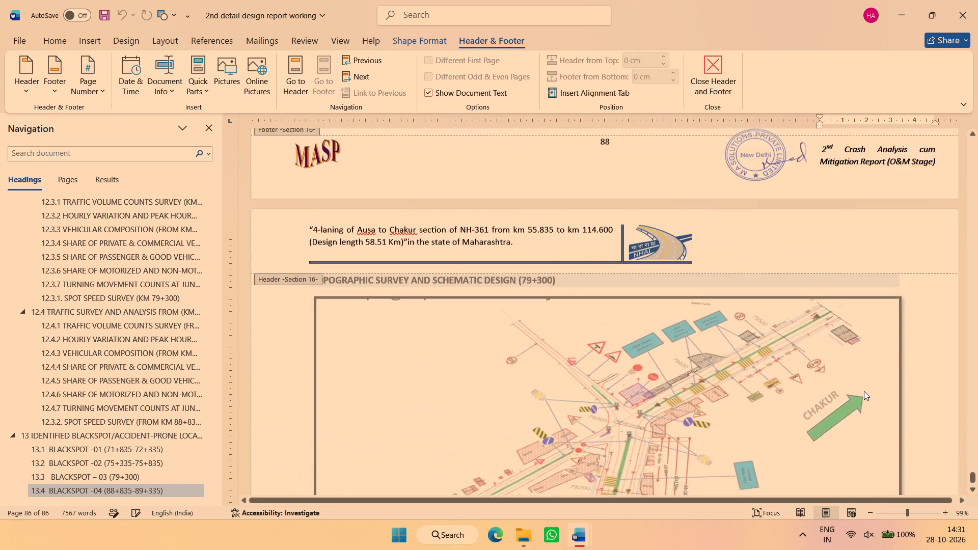
scroll(864, 391, up, 20)
scroll(864, 391, up, 17)
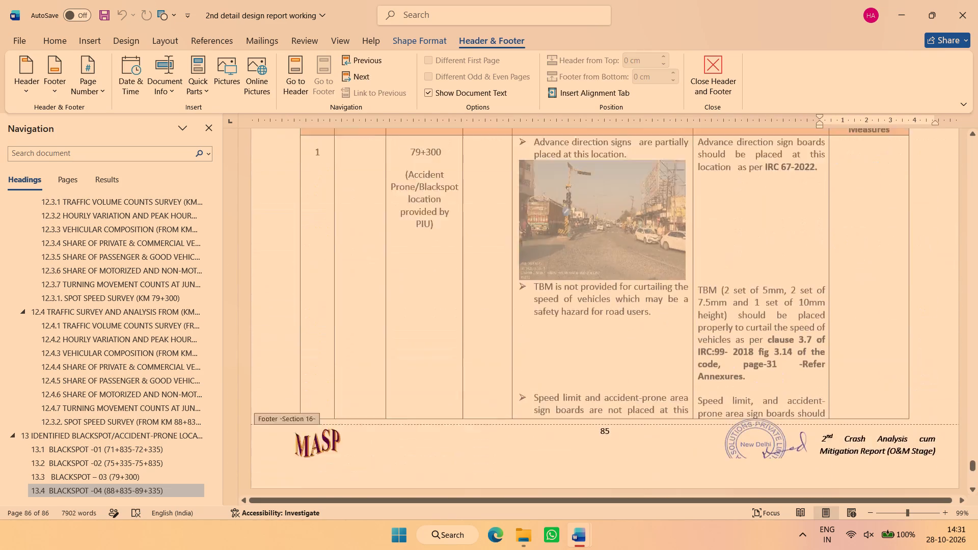
scroll(864, 391, up, 16)
scroll(864, 391, down, 3)
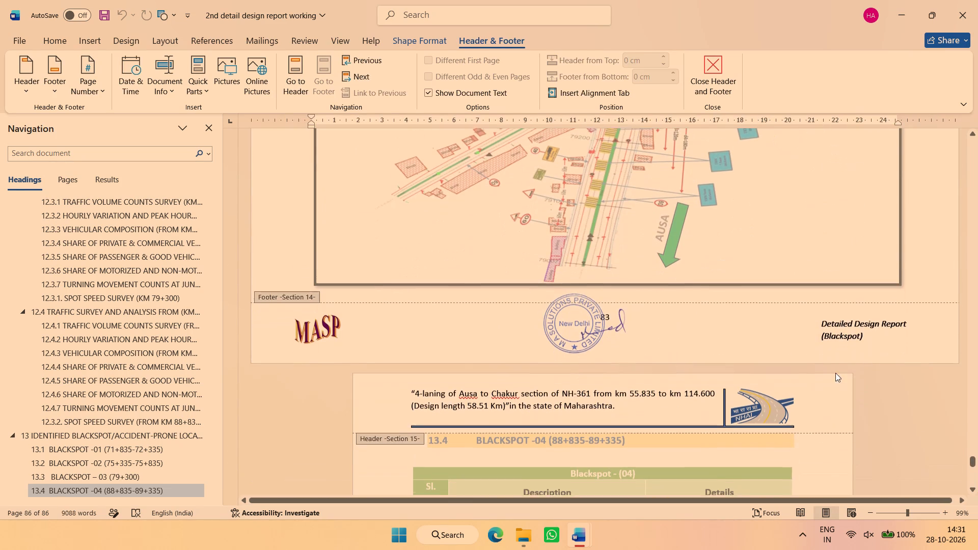
drag(577, 337, 753, 339)
Examine the headers and footers of the preceding blackspot sections, back to the start of section 13.
scroll(771, 347, up, 6)
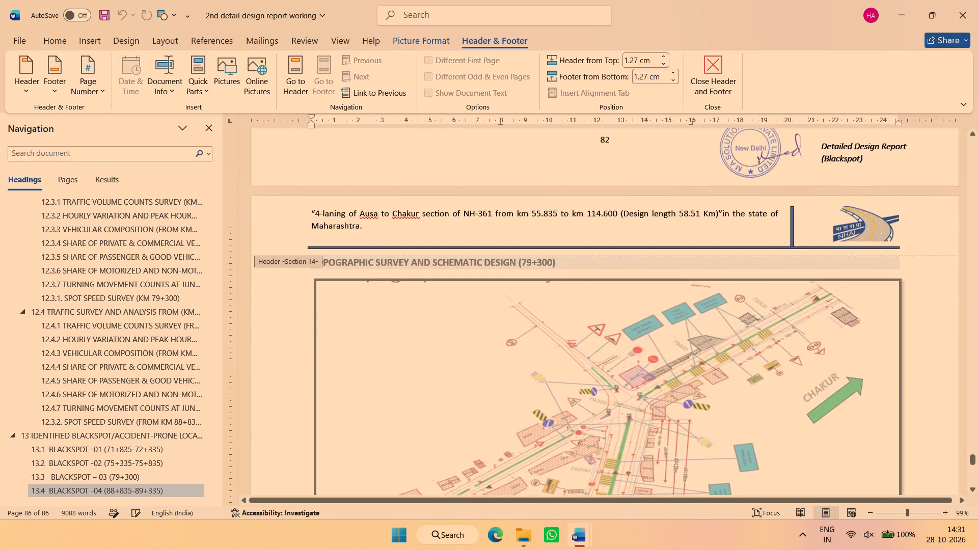
scroll(771, 347, up, 17)
scroll(771, 347, up, 9)
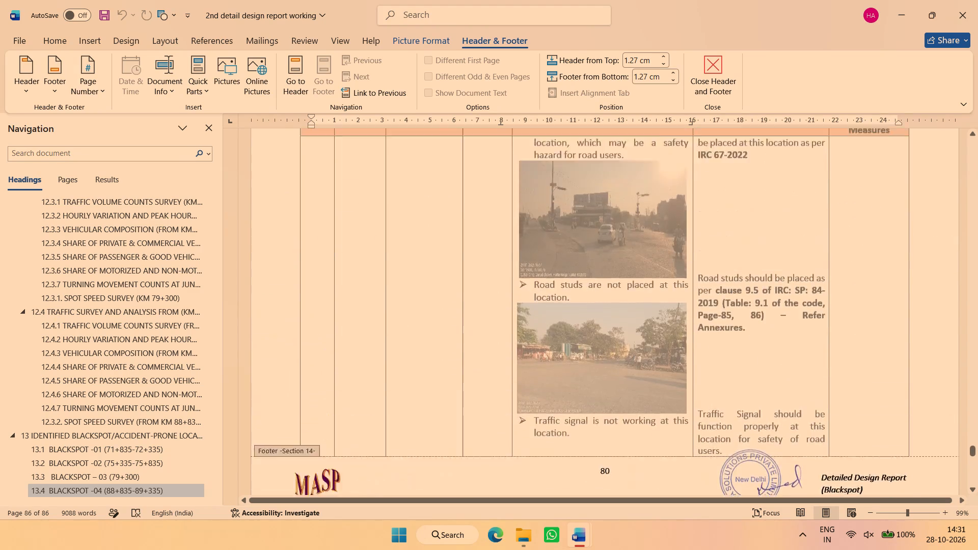
scroll(771, 347, up, 14)
scroll(771, 347, up, 19)
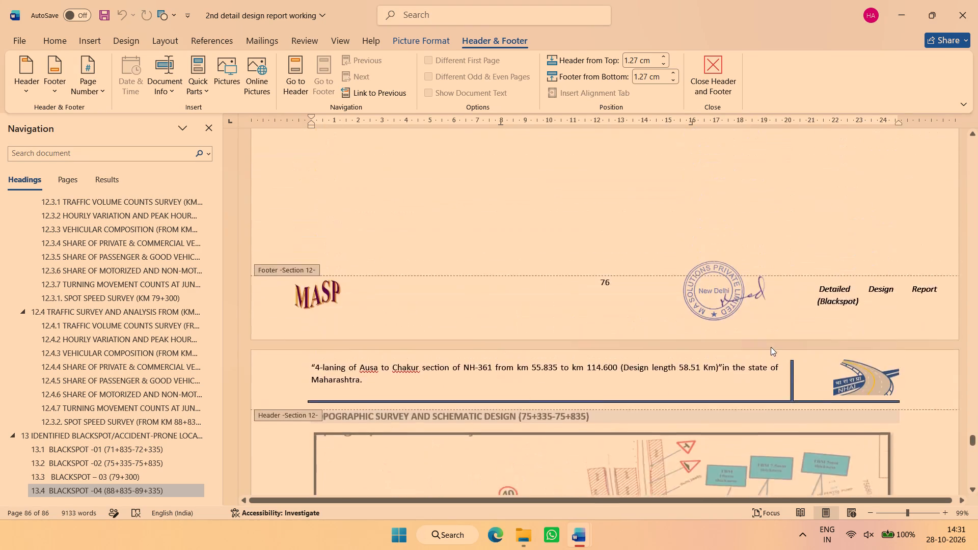
scroll(771, 347, down, 10)
scroll(771, 346, up, 20)
scroll(771, 346, up, 14)
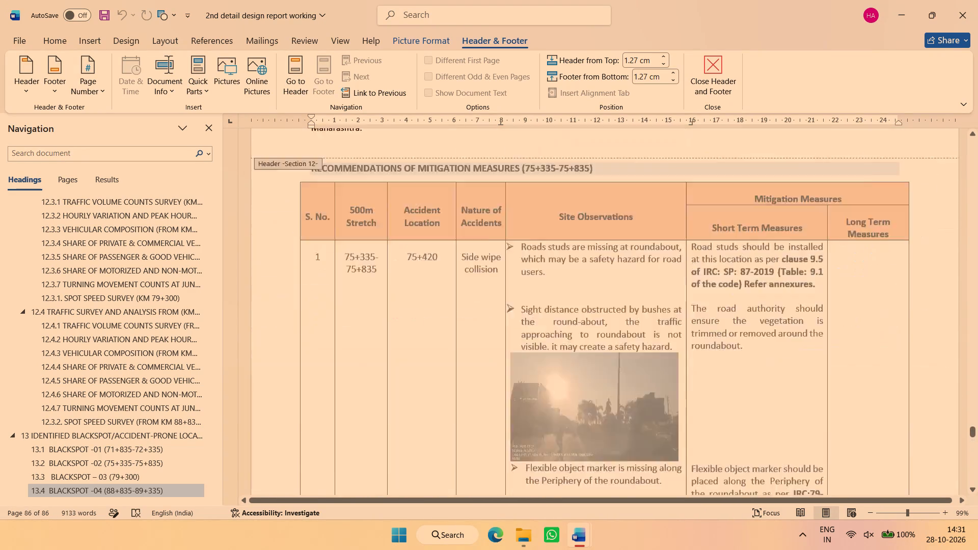
scroll(771, 346, up, 20)
scroll(771, 346, up, 20)
scroll(771, 346, up, 20)
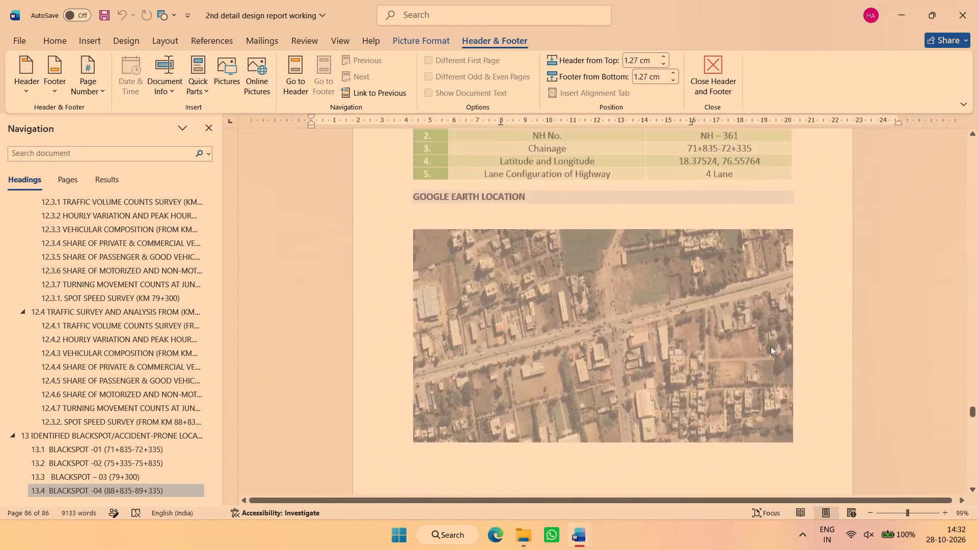
scroll(771, 346, up, 20)
scroll(771, 346, up, 15)
scroll(70, 398, down, 5)
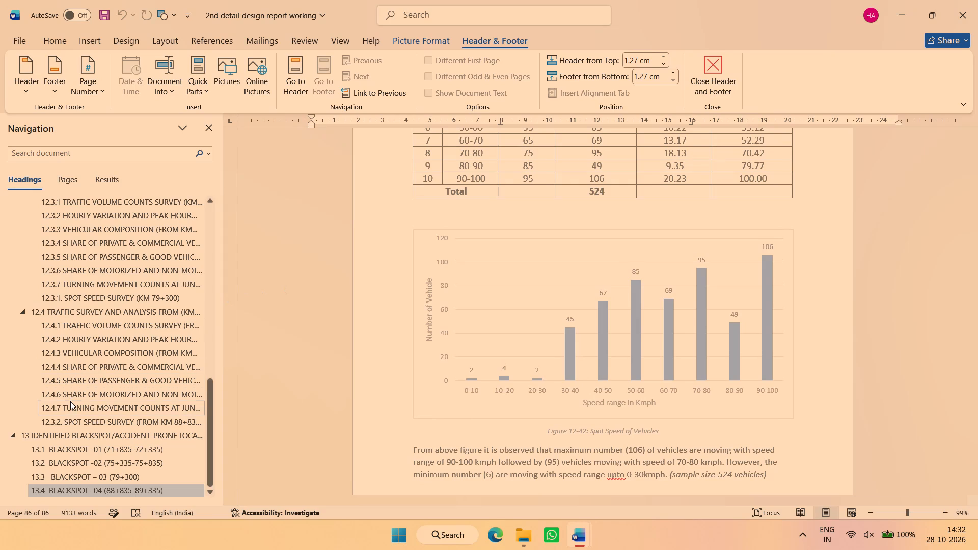
scroll(70, 401, down, 4)
Return to the section 13 heading on identified blackspots and save the working report.
click(72, 437)
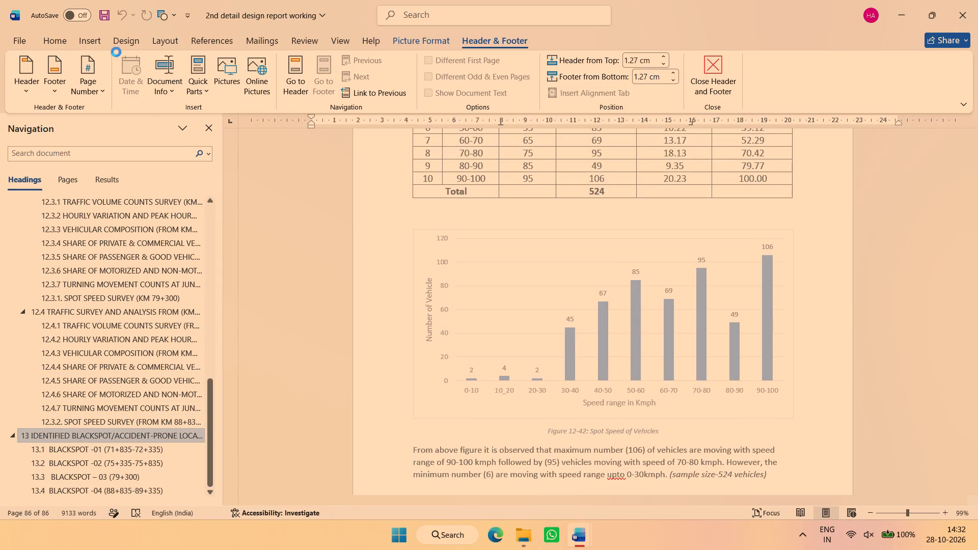
click(109, 13)
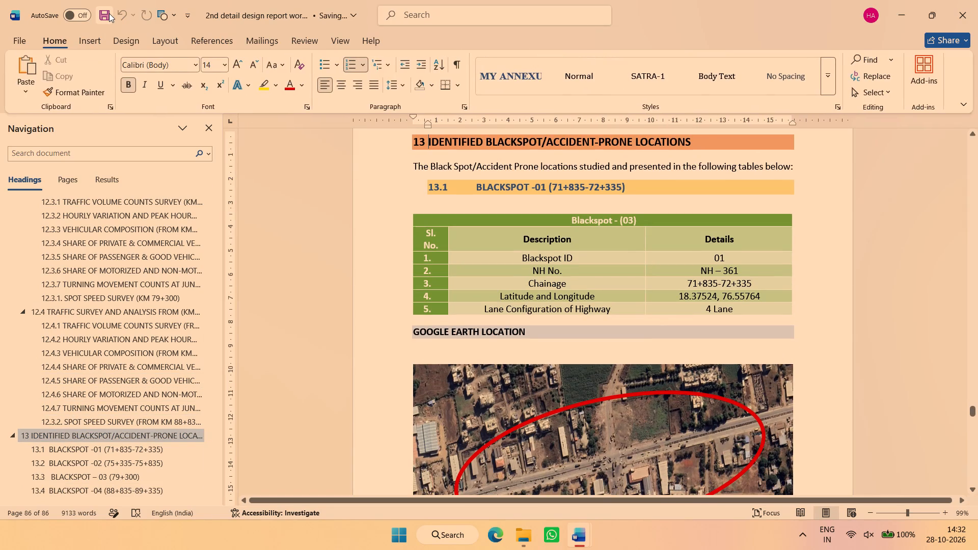
In the 2nd Detailed Design Report _Ausa-Chakur document, collapse headings 14 (Budgetary Estimates) and 15 (List of Annexures) and copy both with their contents.
key(alt+Tab)
scroll(114, 387, down, 1)
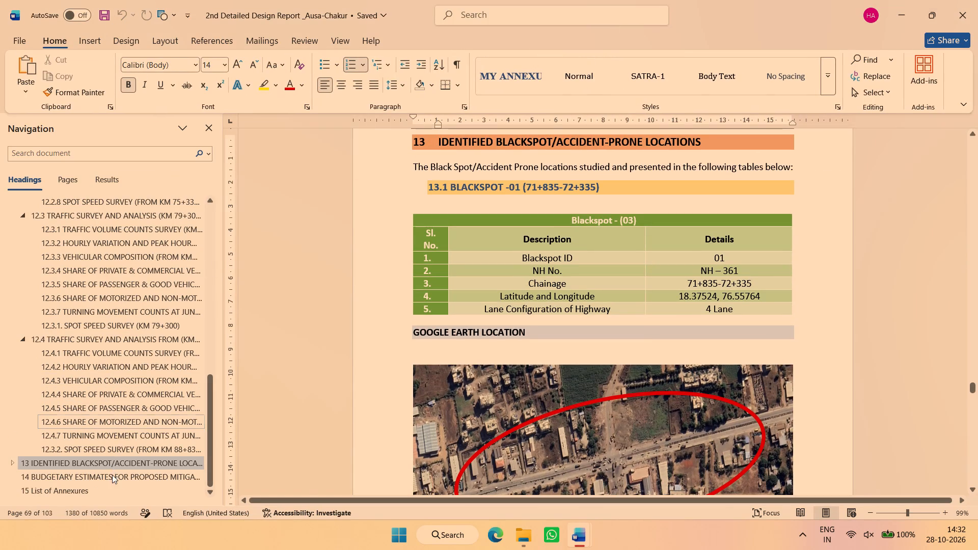
click(112, 475)
click(306, 149)
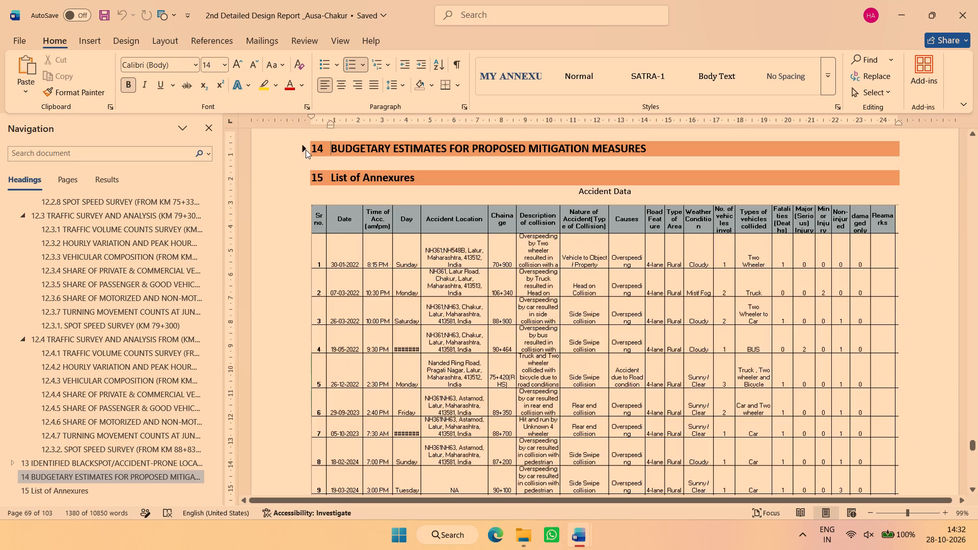
click(302, 183)
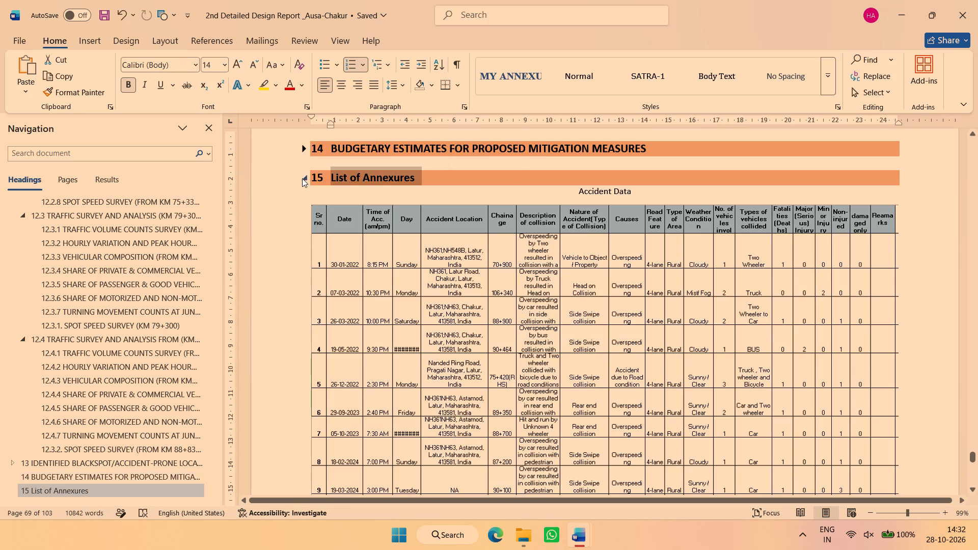
click(302, 178)
scroll(325, 202, down, 14)
scroll(391, 252, up, 7)
scroll(430, 292, down, 3)
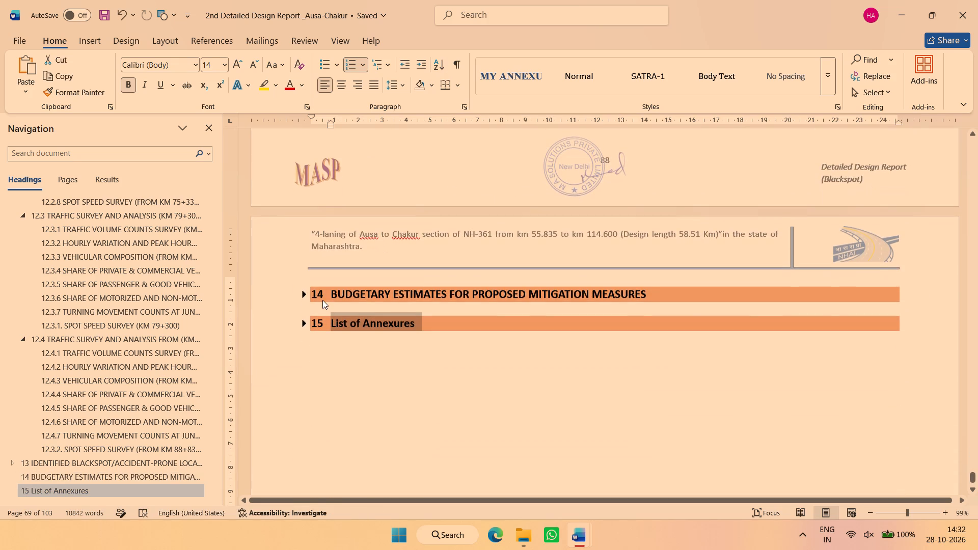
drag(328, 290, 492, 335)
key(ctrl+c)
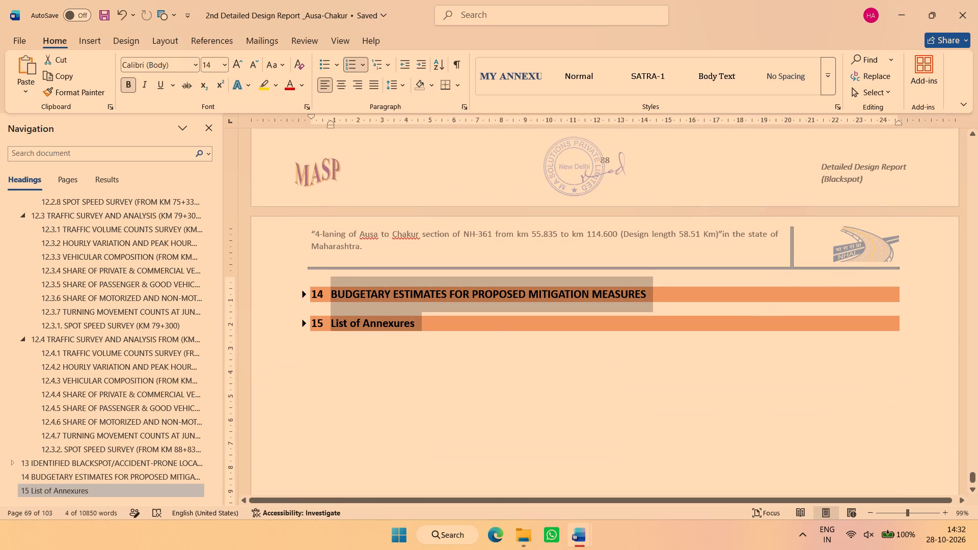
key(ctrl+c)
In the 2nd detail design report working document, insert a next-page section break after the schematic drawing that ends blackspot 13.4.
key(alt+Tab)
scroll(513, 373, down, 8)
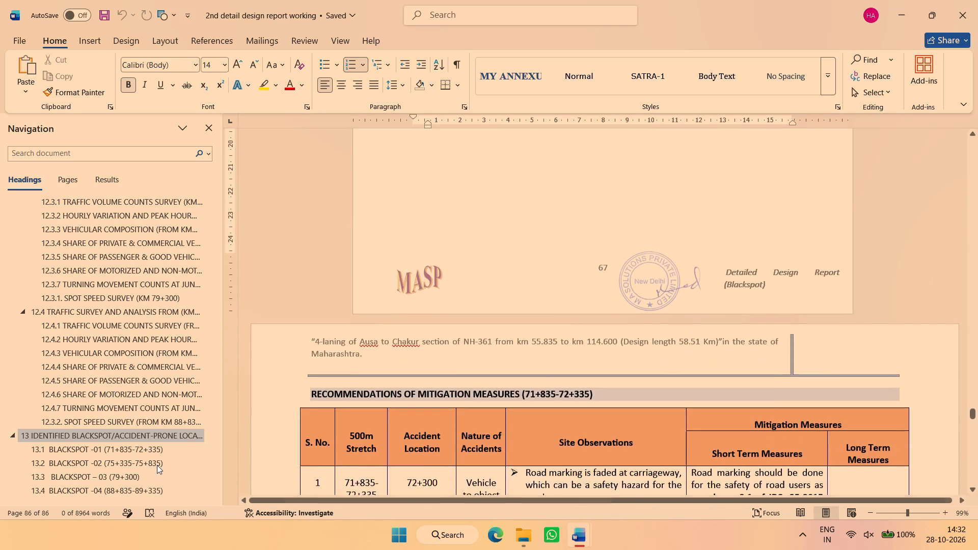
click(116, 486)
scroll(334, 347, down, 20)
scroll(334, 347, down, 20)
scroll(334, 347, down, 3)
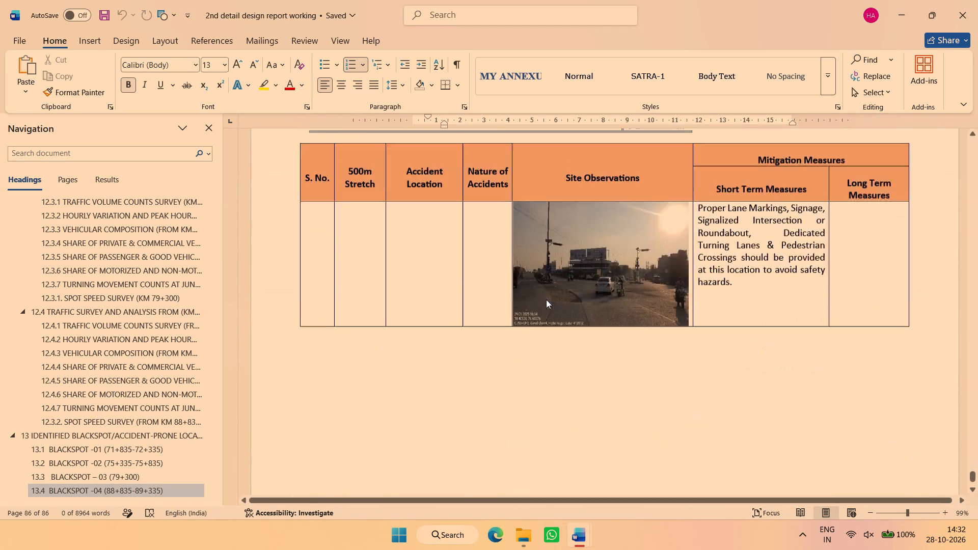
scroll(546, 299, down, 20)
scroll(546, 299, down, 5)
click(917, 396)
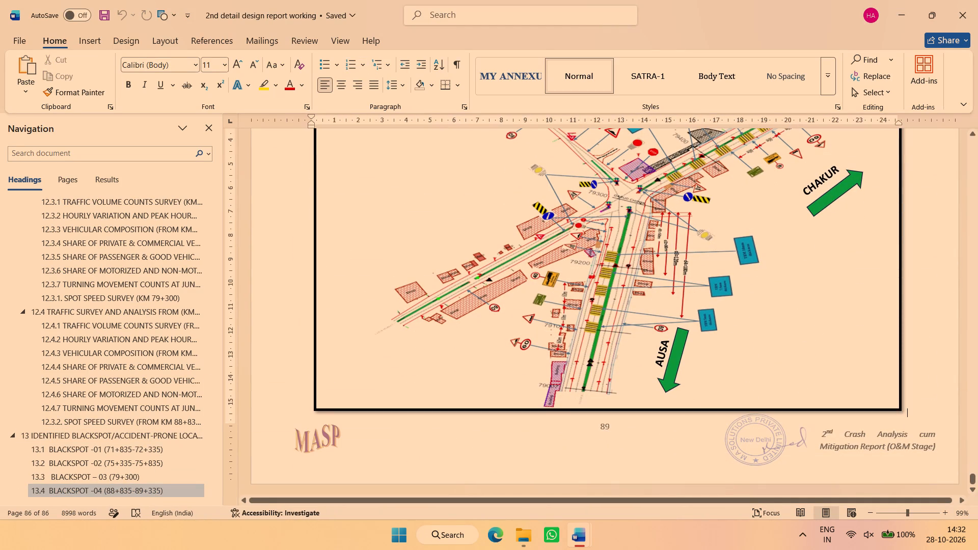
click(156, 41)
click(180, 60)
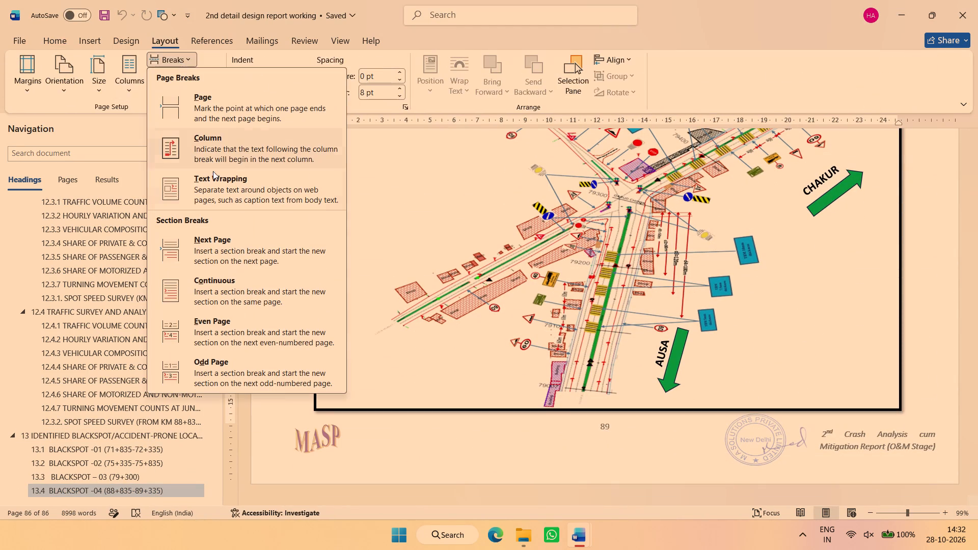
click(250, 249)
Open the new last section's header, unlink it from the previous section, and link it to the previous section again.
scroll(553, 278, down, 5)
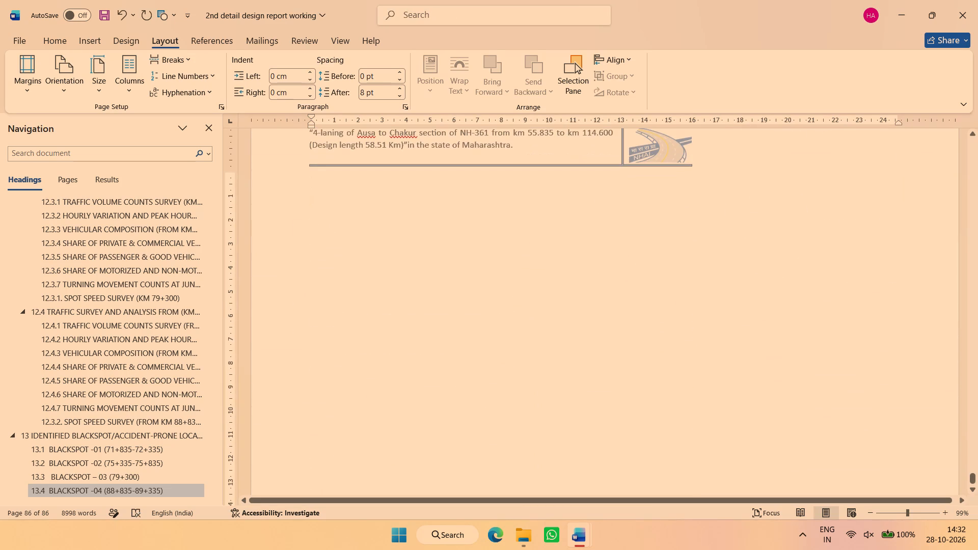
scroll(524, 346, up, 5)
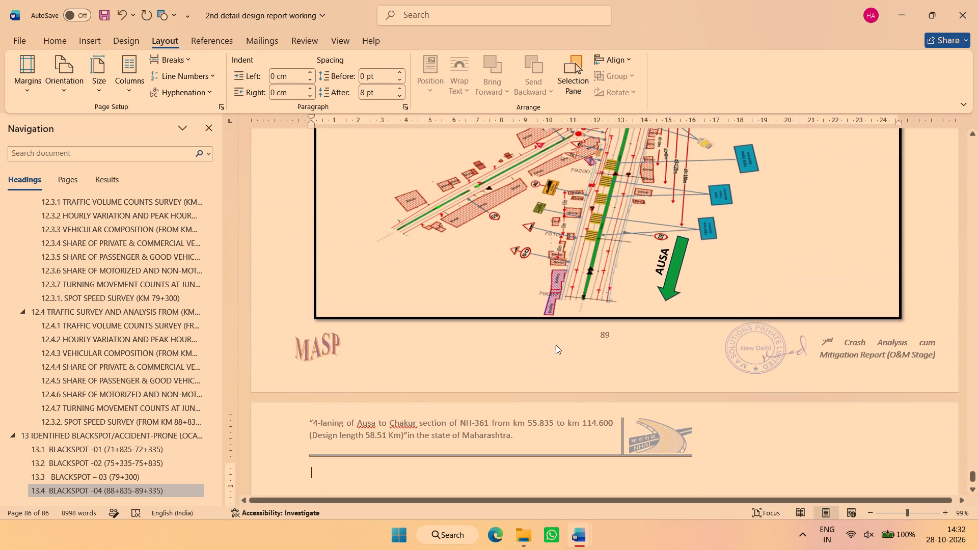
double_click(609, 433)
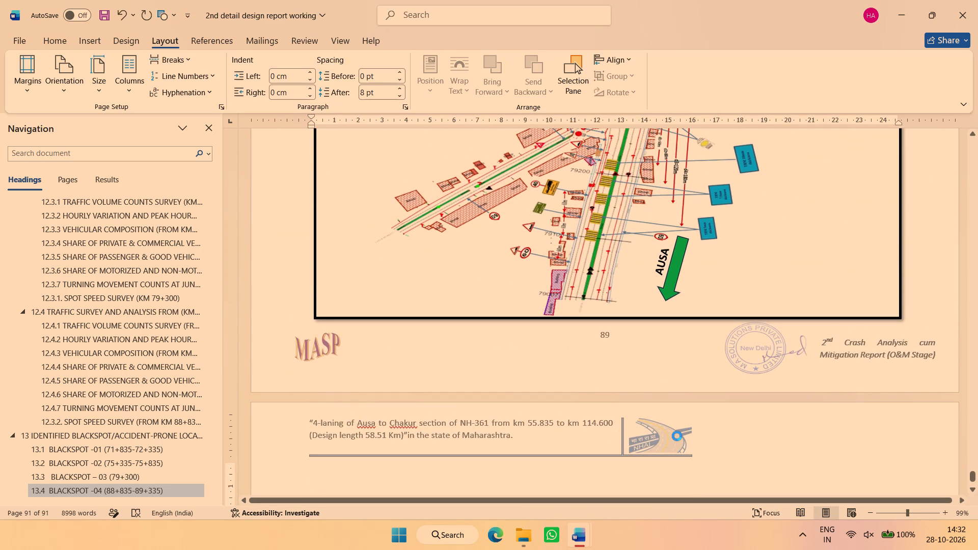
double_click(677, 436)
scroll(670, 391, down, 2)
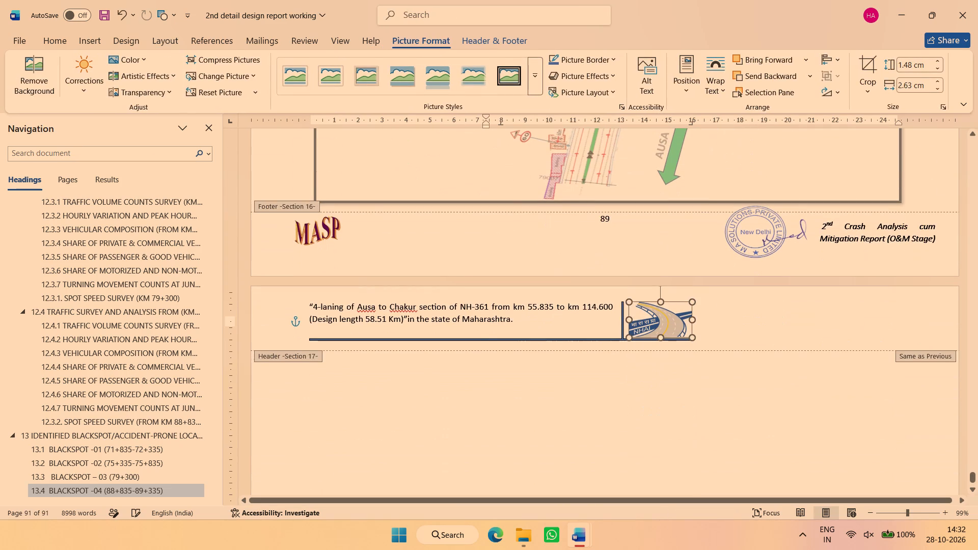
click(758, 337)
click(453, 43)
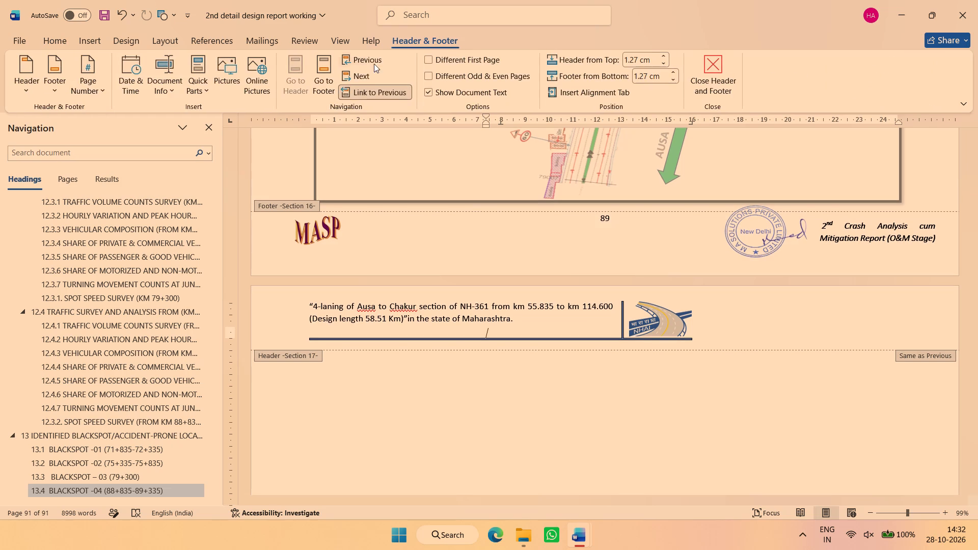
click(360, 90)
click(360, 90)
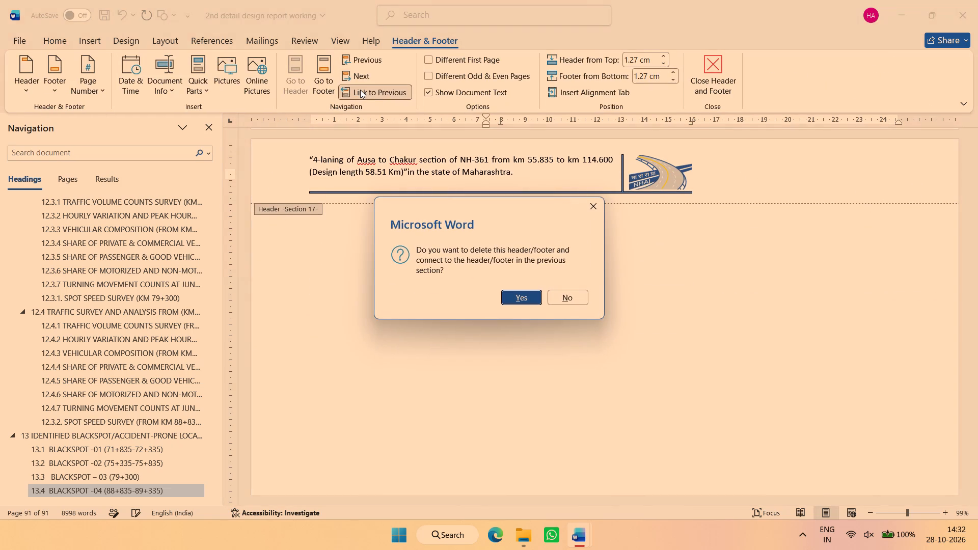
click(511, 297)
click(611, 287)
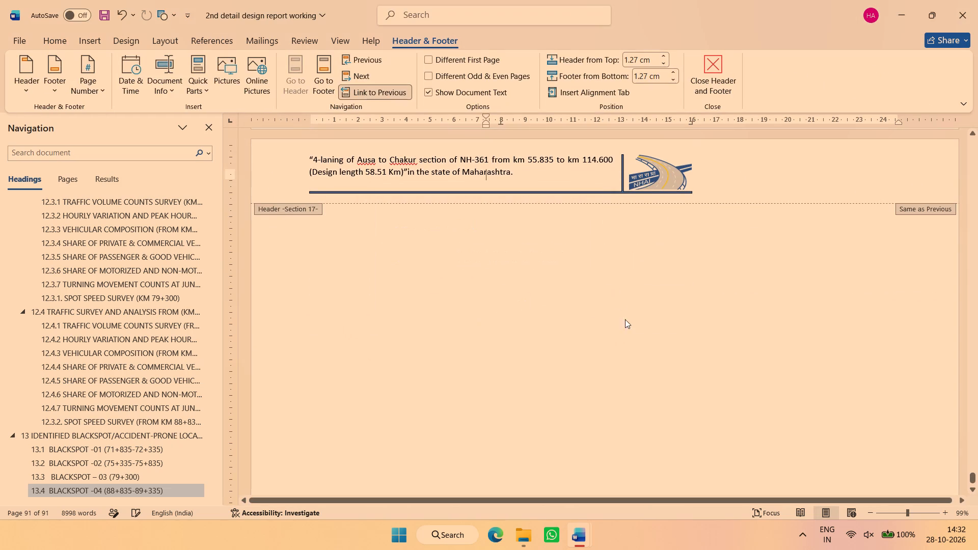
In the section 16 landscape header, move the NHAI logo to the right end and stretch the ruled line across the page beneath it.
scroll(626, 326, up, 13)
scroll(627, 327, down, 3)
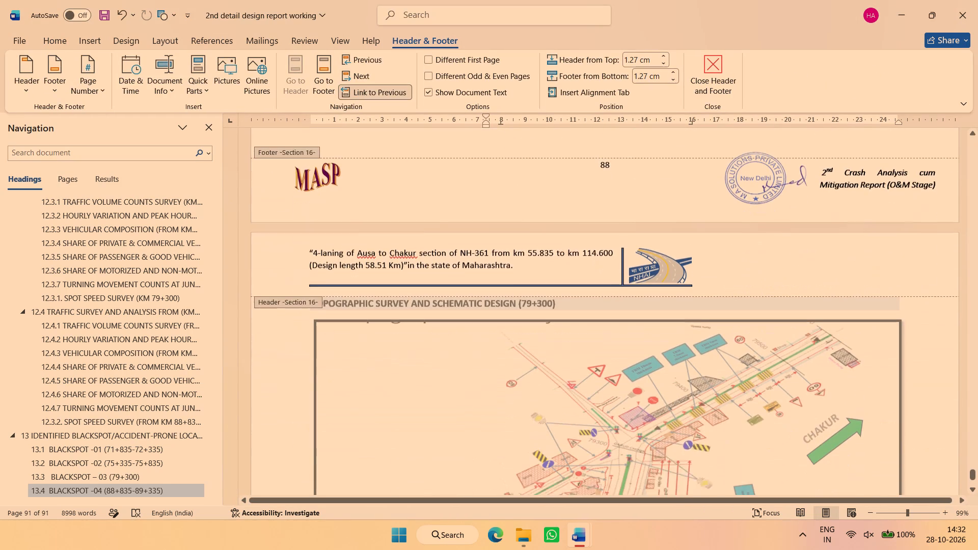
click(660, 245)
click(664, 247)
drag(659, 241, 836, 241)
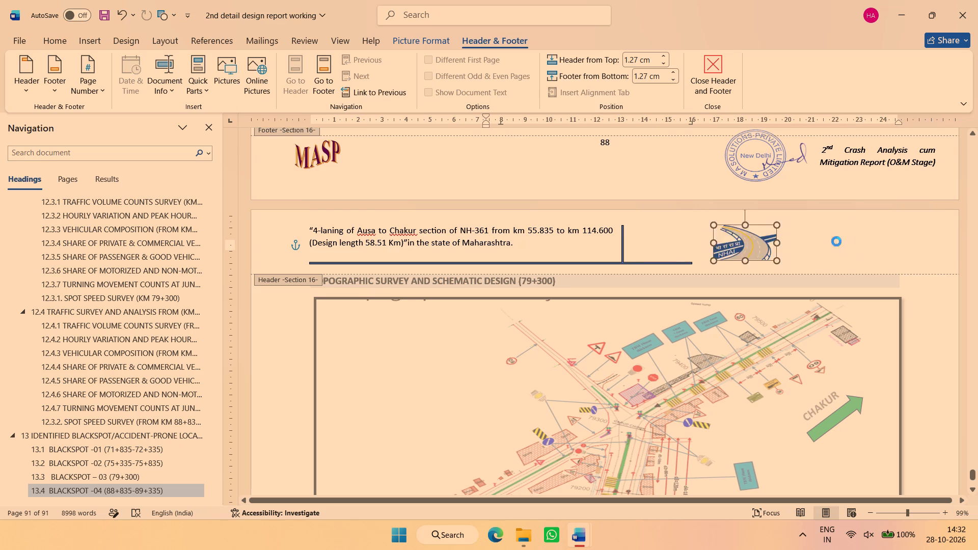
drag(836, 241, 895, 238)
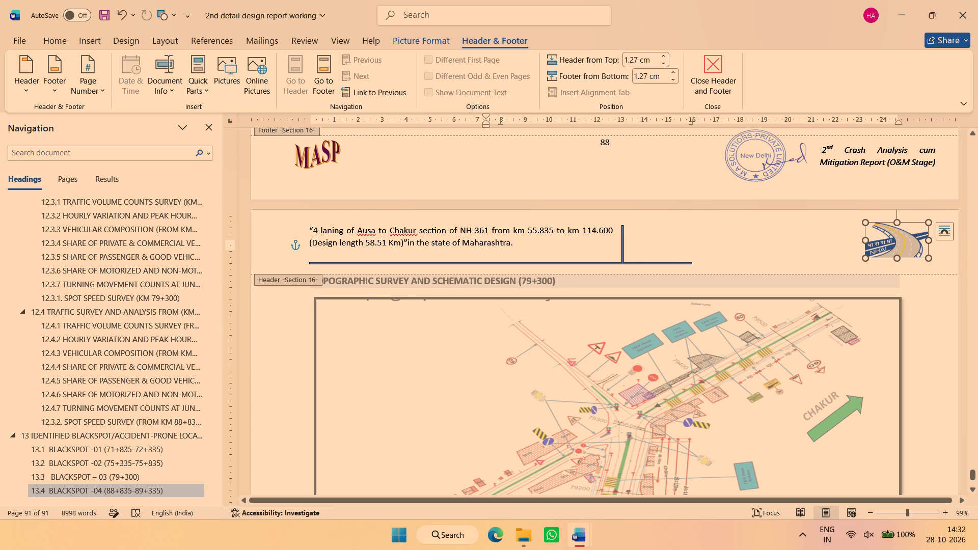
click(622, 246)
drag(691, 244, 760, 243)
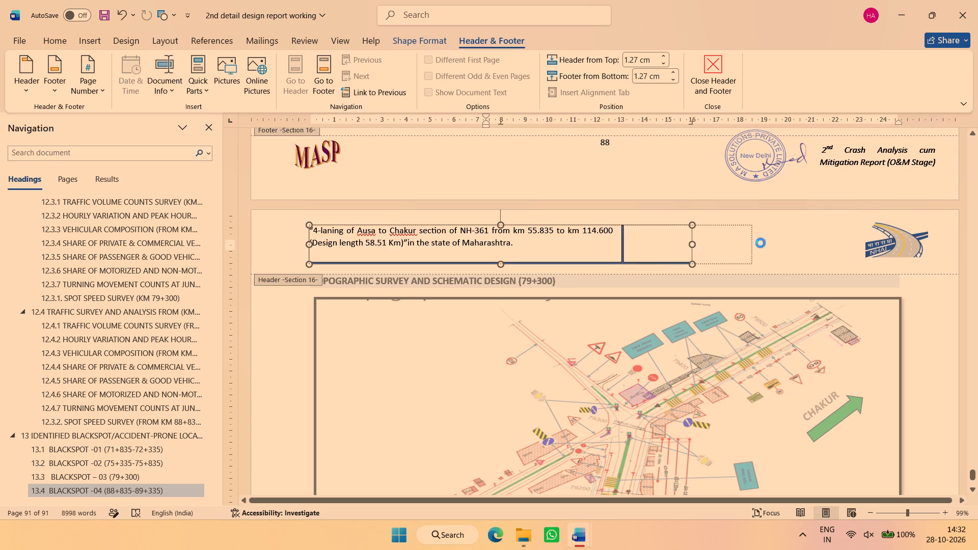
drag(760, 243, 941, 243)
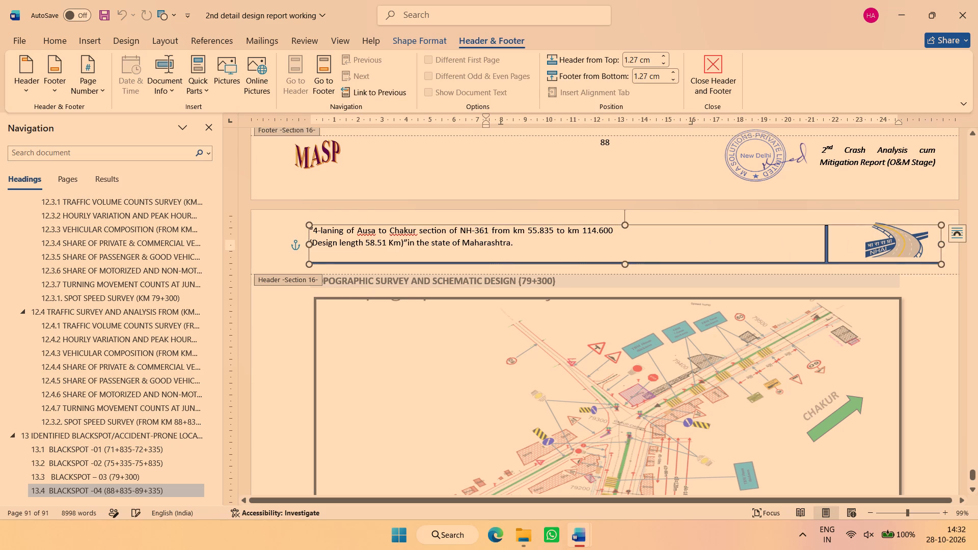
drag(898, 243, 879, 243)
Widen the header's project title text box to fit on one line, centre it above the rule, reduce its height, and leave header editing.
click(495, 225)
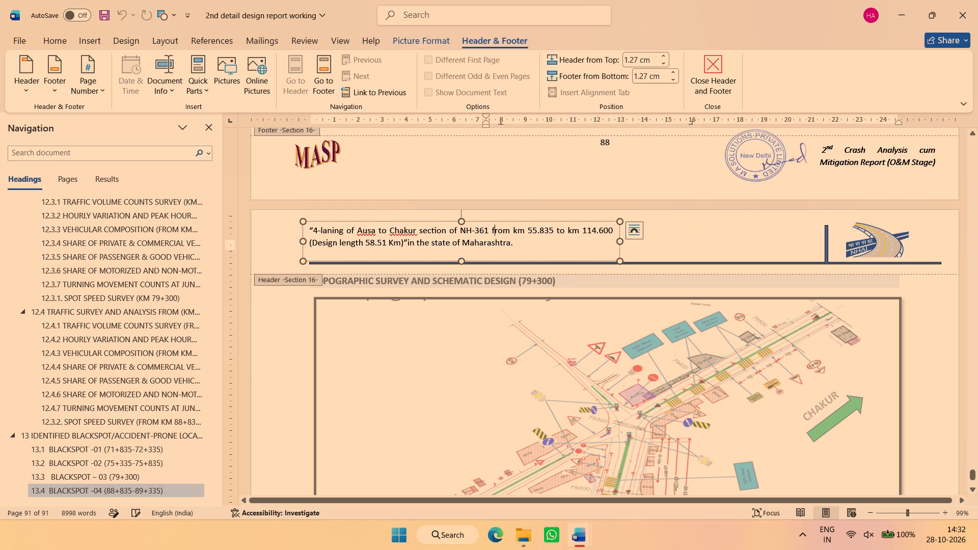
drag(619, 241, 810, 240)
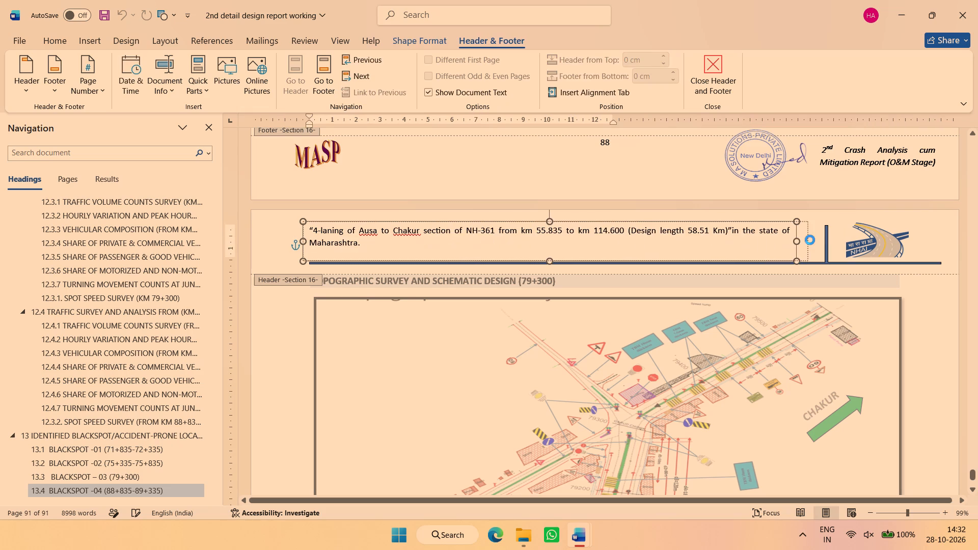
drag(810, 240, 812, 240)
click(819, 306)
scroll(577, 300, down, 1)
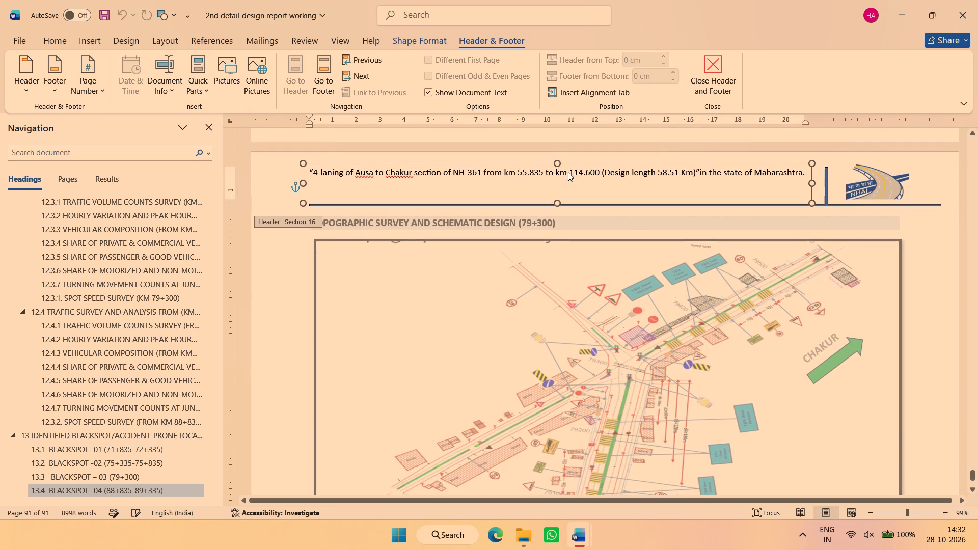
drag(578, 162, 589, 168)
drag(566, 207, 567, 191)
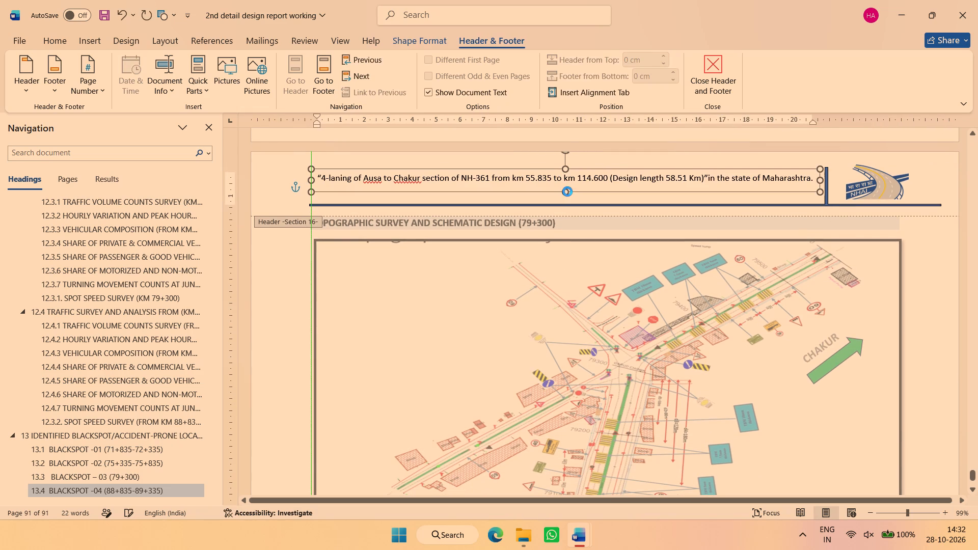
drag(567, 191, 567, 195)
scroll(603, 258, down, 8)
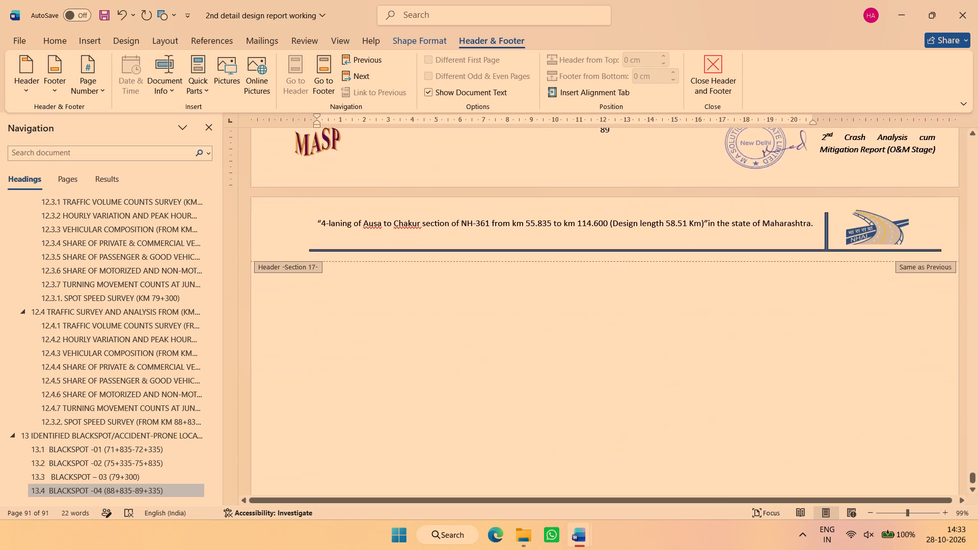
scroll(644, 258, up, 1)
scroll(702, 241, down, 10)
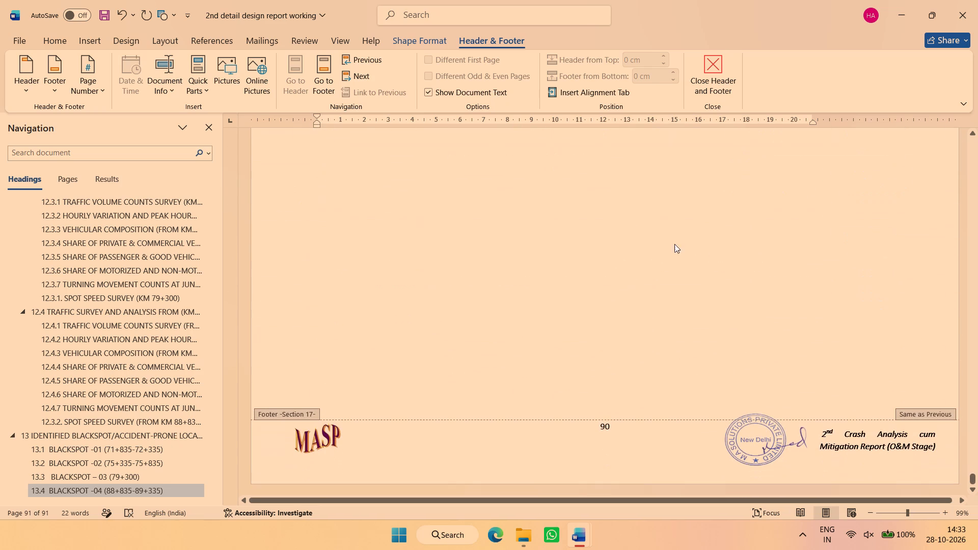
drag(614, 243, 595, 249)
click(595, 249)
double_click(593, 254)
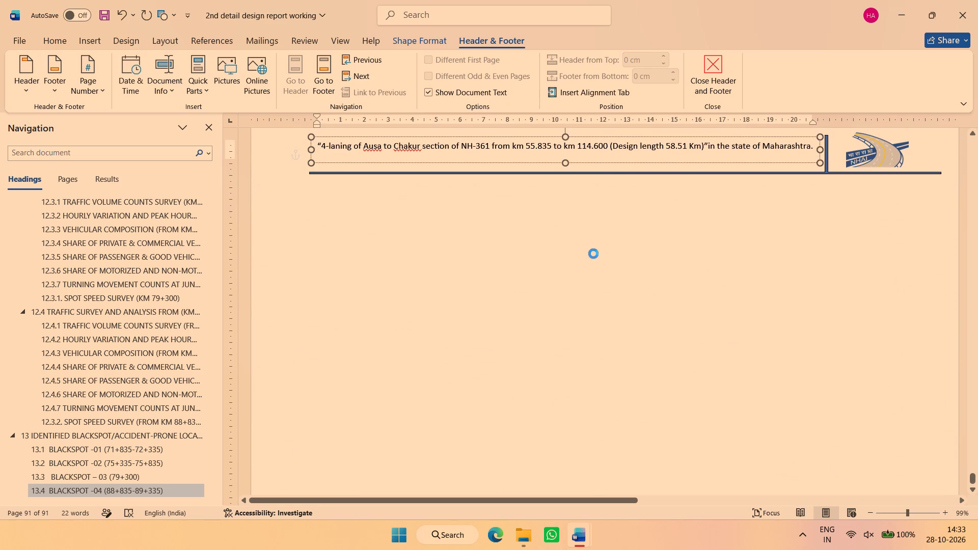
Paste the copied headings 14 (Budgetary Estimates) and 15 (List of Annexures) onto the new blank last page.
scroll(593, 254, down, 6)
scroll(355, 268, up, 1)
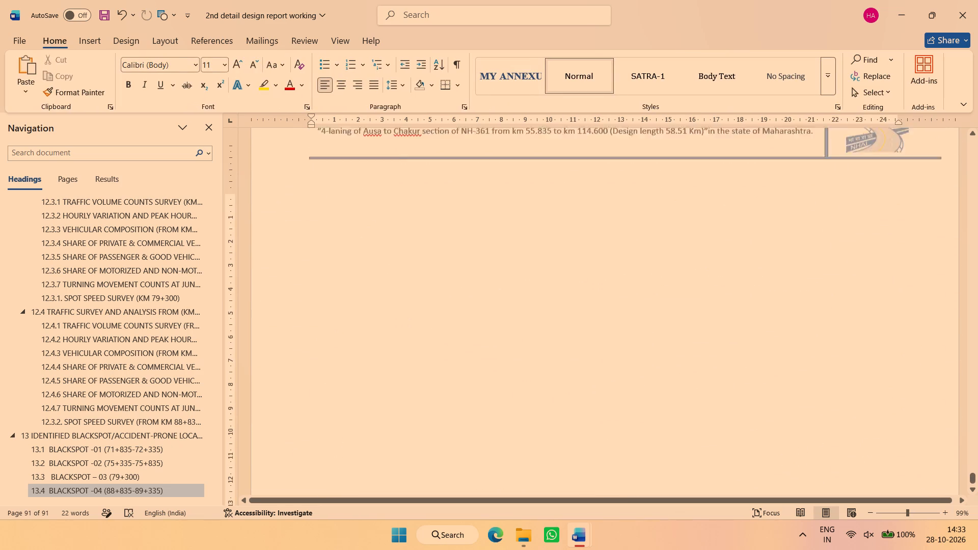
key(ctrl+v)
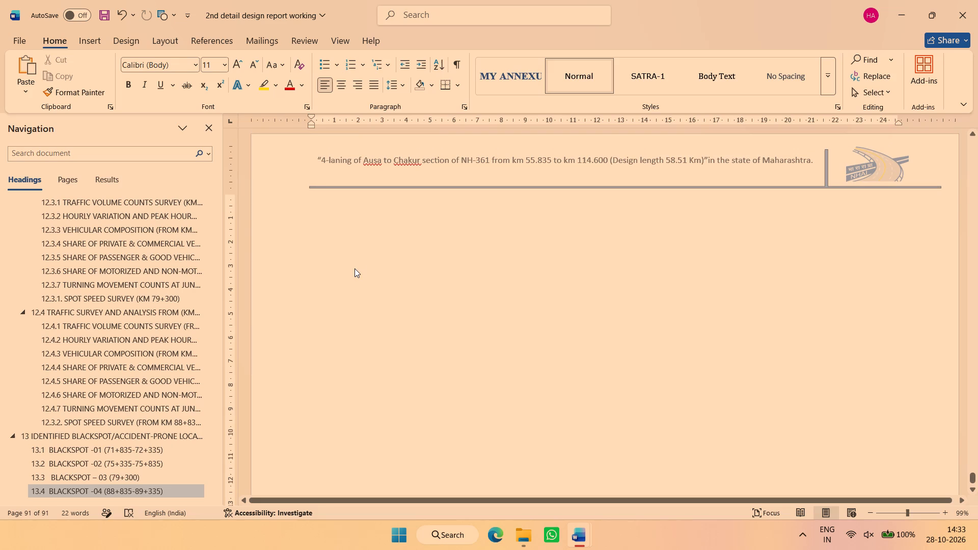
scroll(393, 273, down, 5)
scroll(475, 278, down, 4)
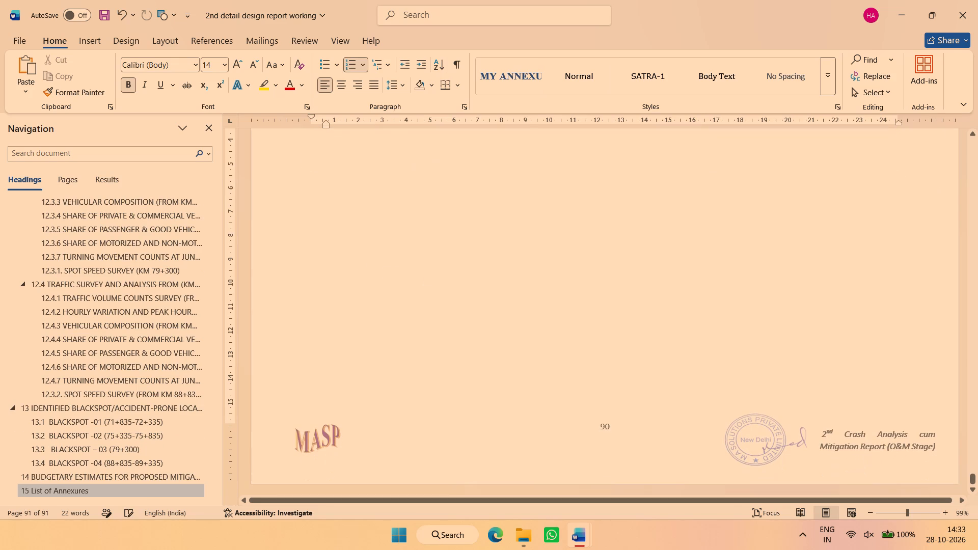
scroll(497, 300, up, 3)
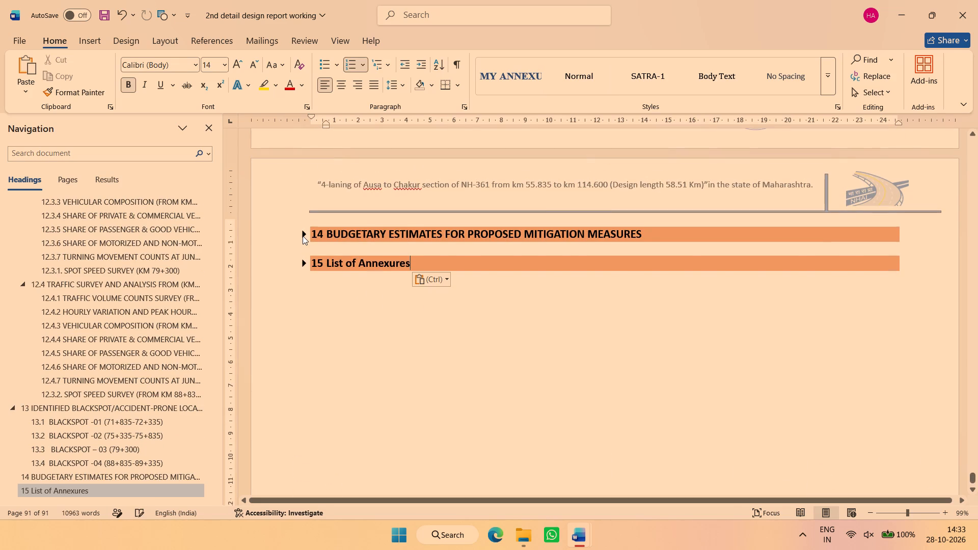
Expand the collapsed headings 14 (Budgetary Estimates) and 15 (List of Annexures) to show their contents.
click(303, 235)
scroll(337, 305, down, 20)
scroll(337, 305, down, 5)
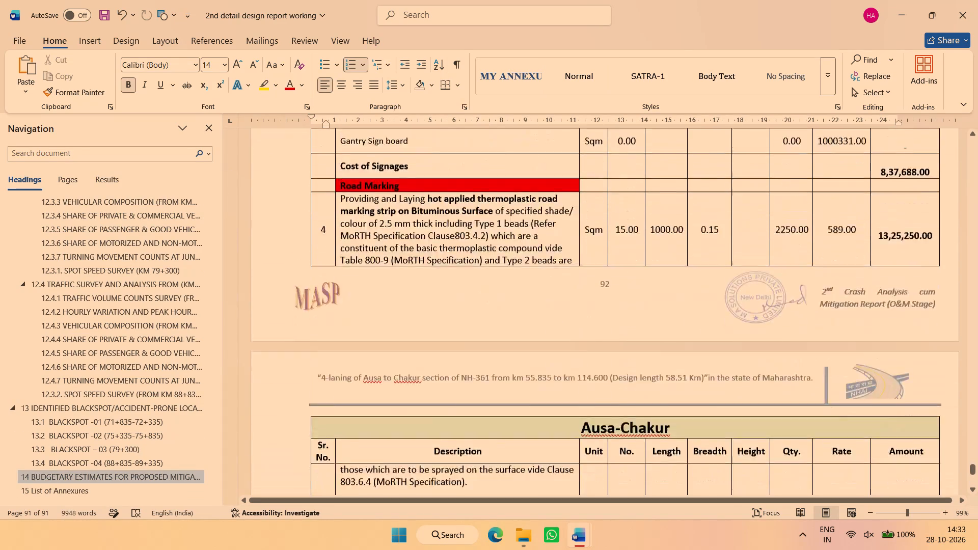
scroll(344, 307, down, 20)
scroll(344, 307, down, 9)
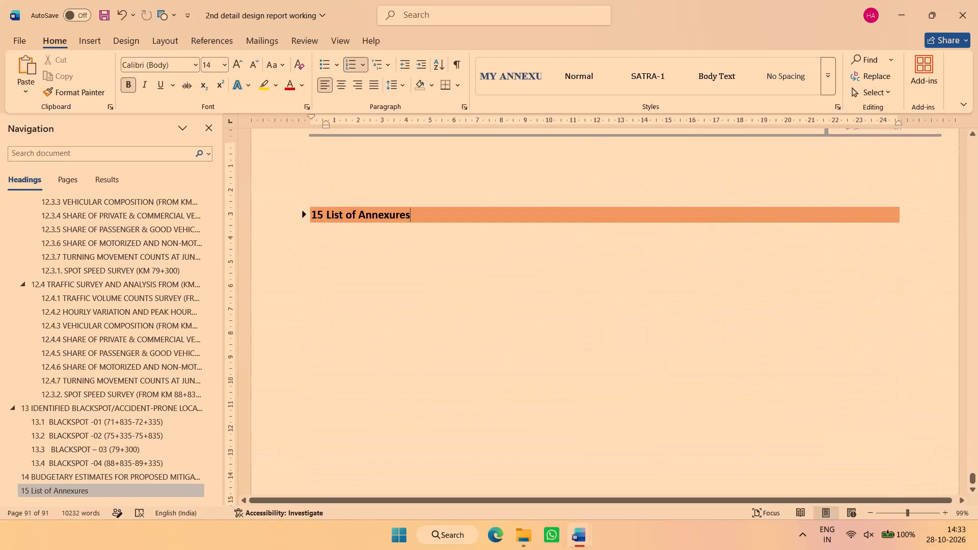
click(303, 217)
Delete the empty lines above the heading 15 List of Annexures so it starts at the top of its page.
click(359, 144)
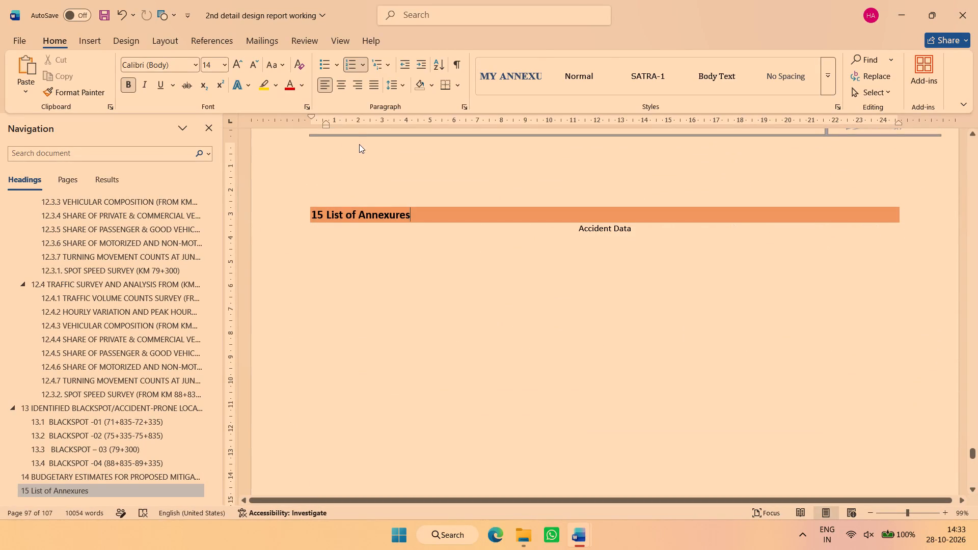
key(Delete)
key(Delete)
key(Delete)
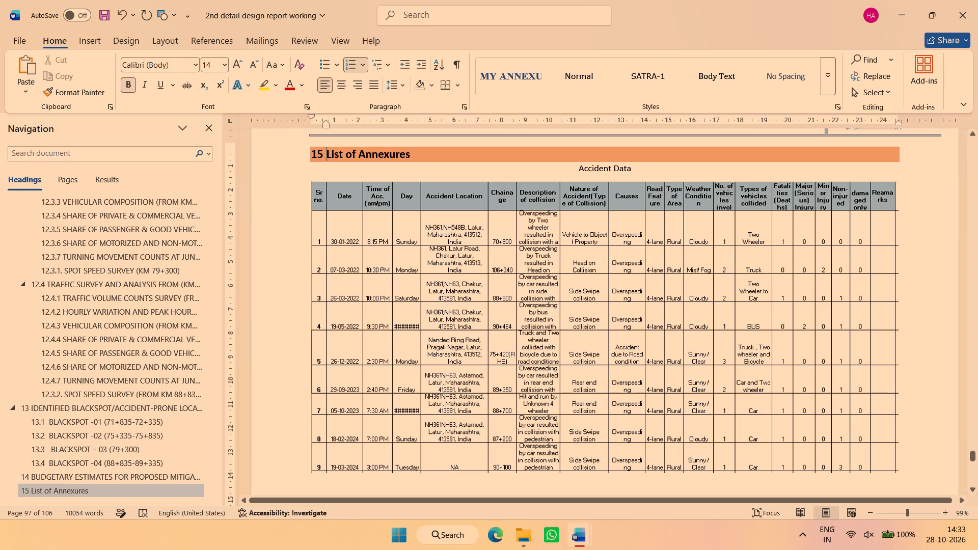
Examine the layout, headers and footers of the pasted annexure pages through to the last page.
scroll(548, 261, down, 13)
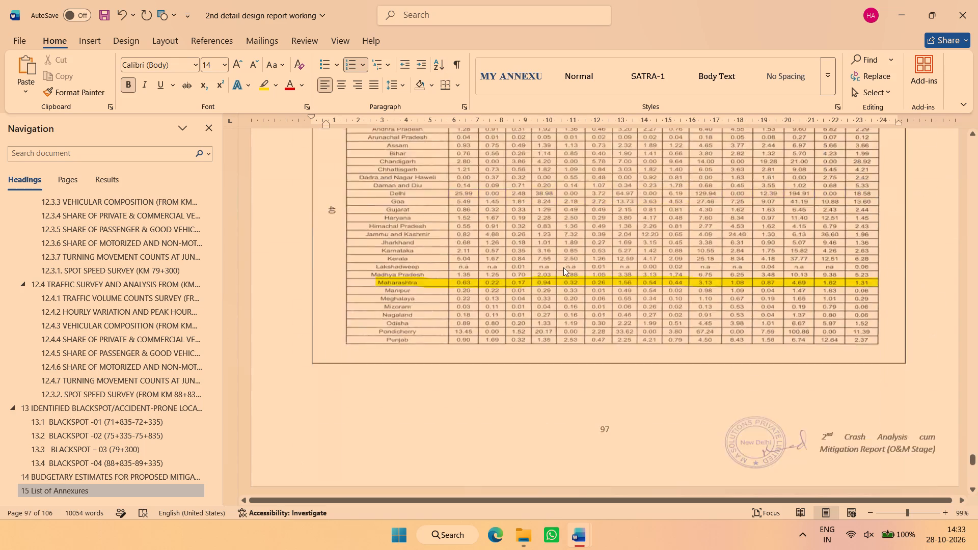
scroll(563, 267, down, 20)
scroll(563, 267, down, 20)
scroll(563, 267, down, 16)
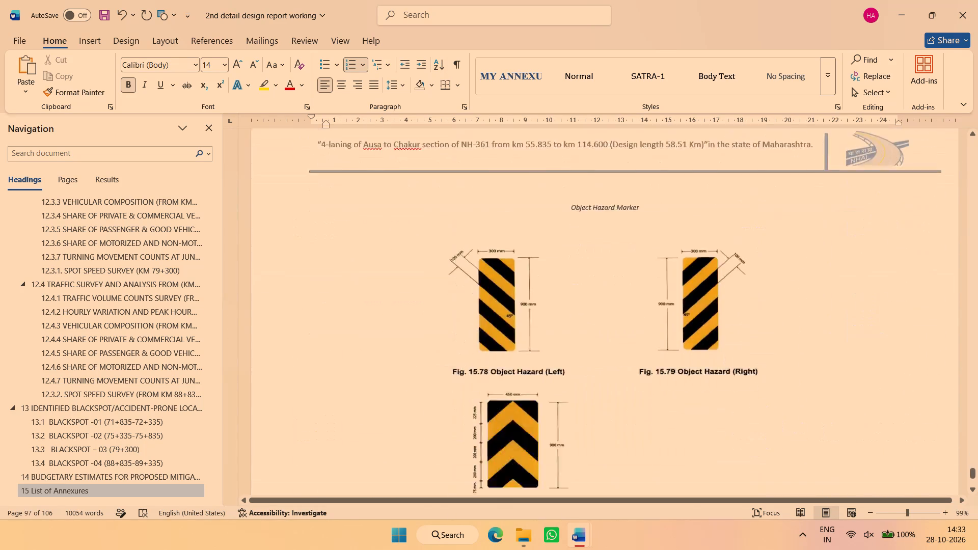
scroll(810, 340, down, 20)
scroll(810, 340, down, 5)
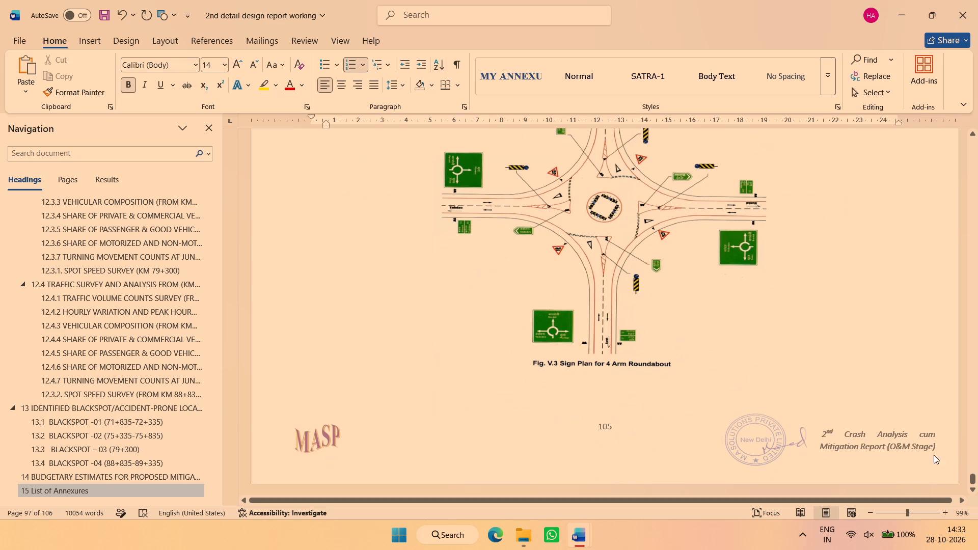
Copy the footer text "2nd Detailed Design Report (Blackspot)" from the List of Figures page near the start of the report.
drag(974, 475, 977, 112)
scroll(723, 317, down, 12)
scroll(719, 278, down, 10)
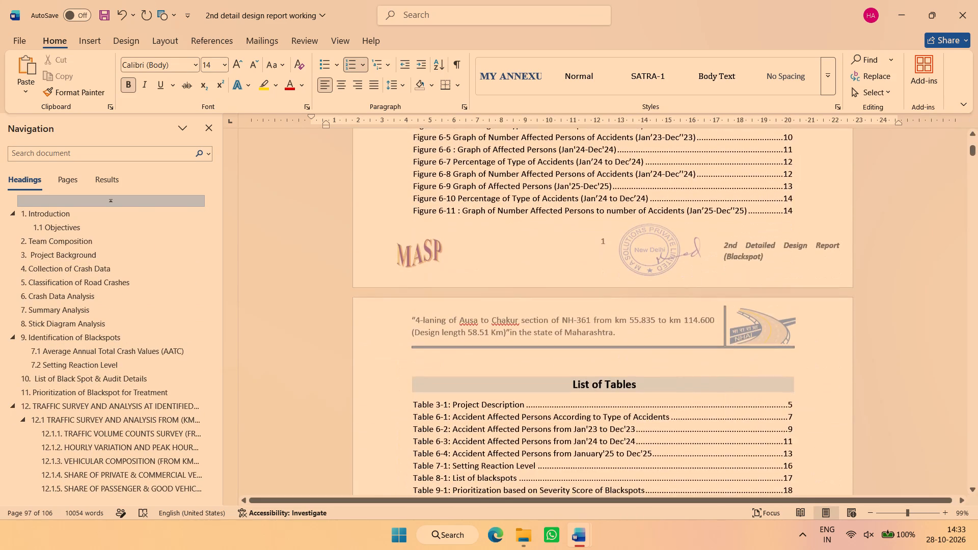
double_click(763, 249)
triple_click(756, 249)
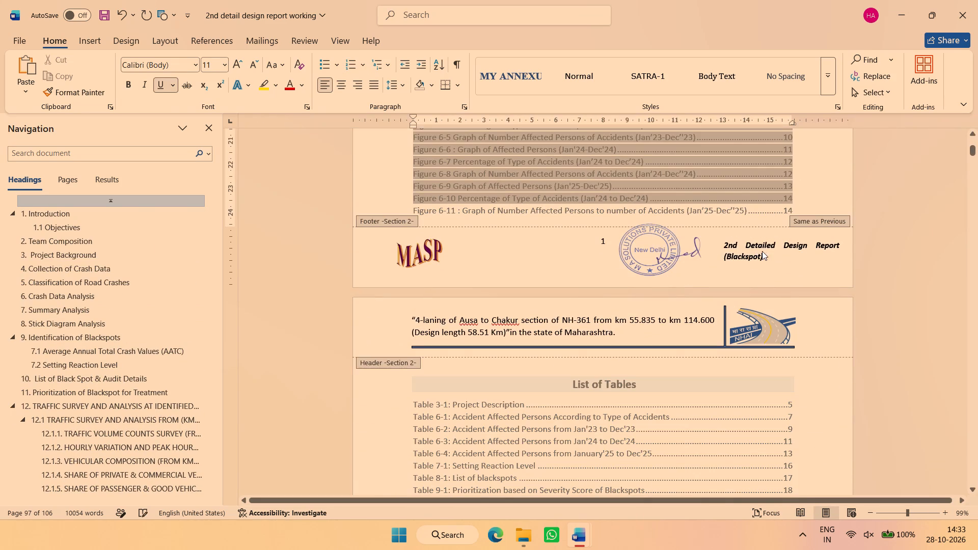
key(ctrl+c)
key(ctrl+c)
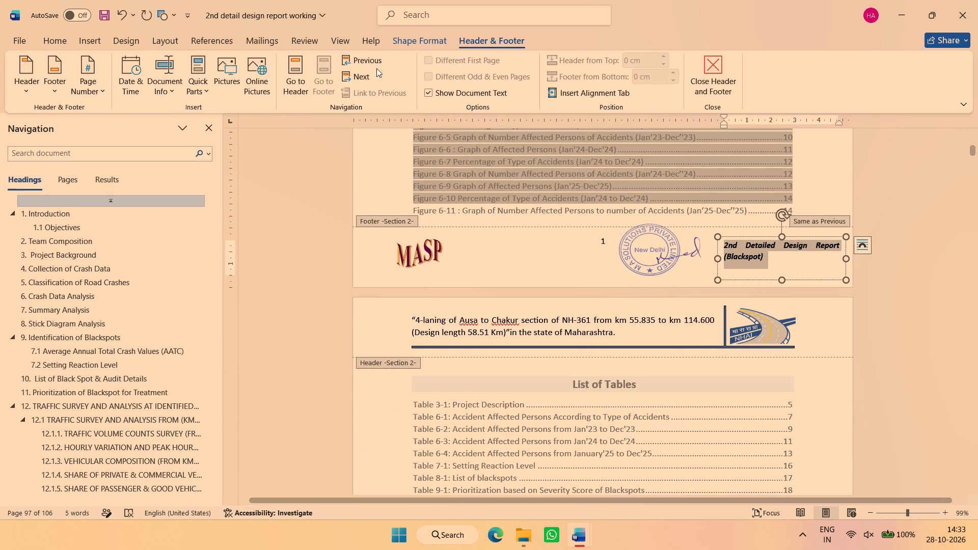
Replace the section 9 footer title on page 67 with the copied "2nd Detailed Design Report (Blackspot)" text.
click(360, 77)
click(360, 77)
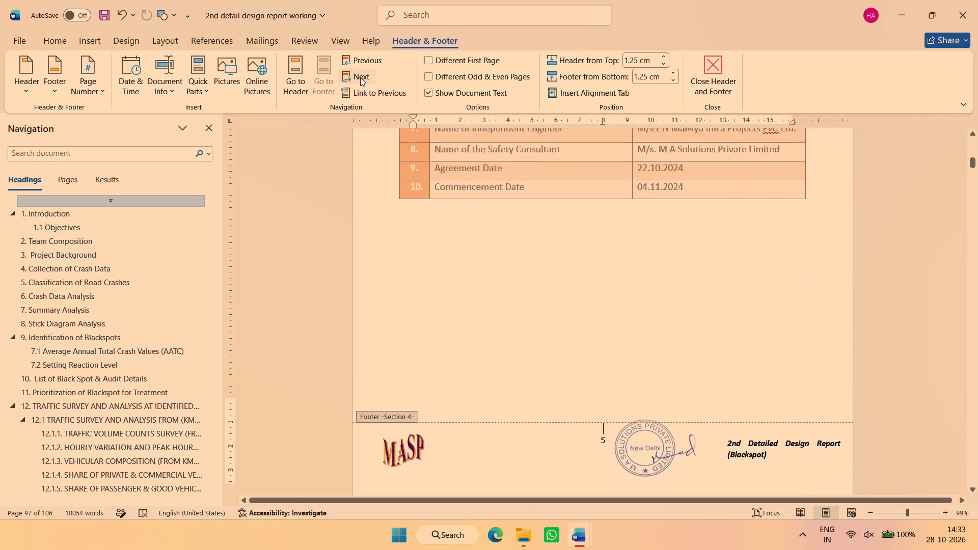
click(360, 77)
click(360, 77)
click(360, 77)
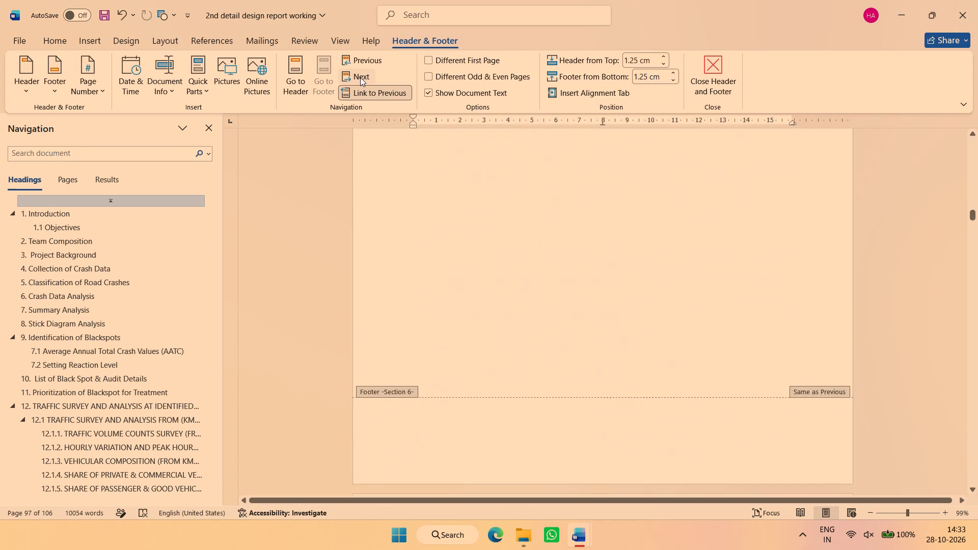
click(360, 77)
click(360, 77)
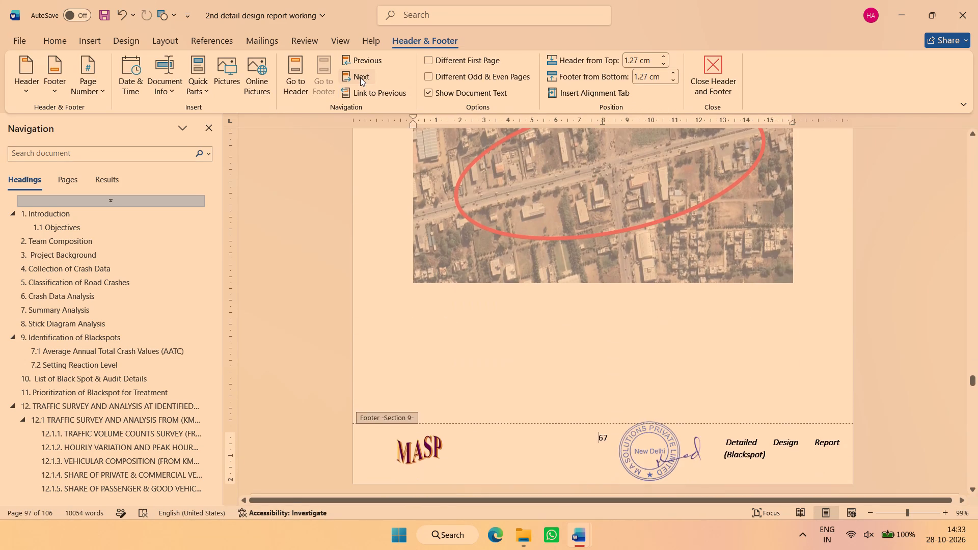
click(360, 77)
click(352, 63)
triple_click(759, 457)
key(ctrl+v)
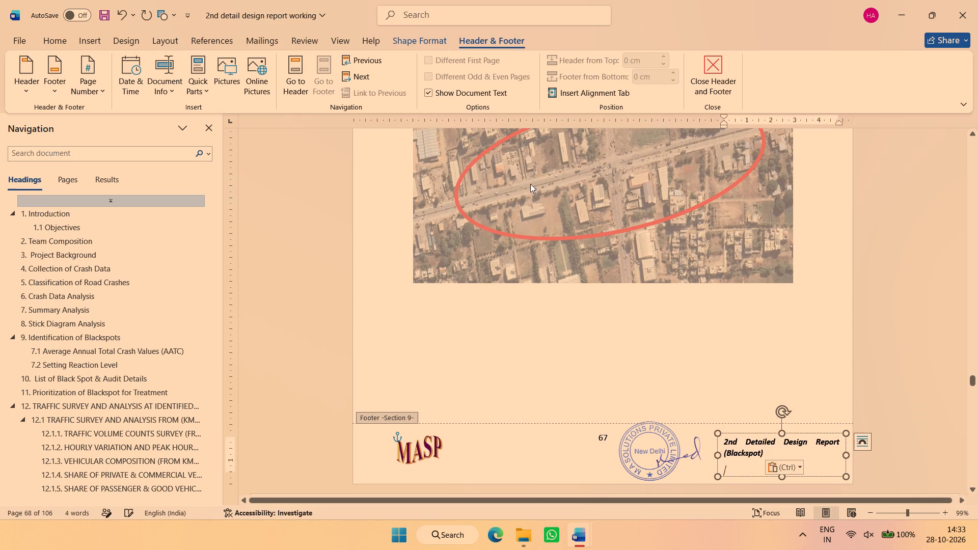
Replace the footer titles of sections 10, 11 and 12 with the copied "2nd Detailed Design Report (Blackspot)" text.
click(371, 78)
triple_click(873, 453)
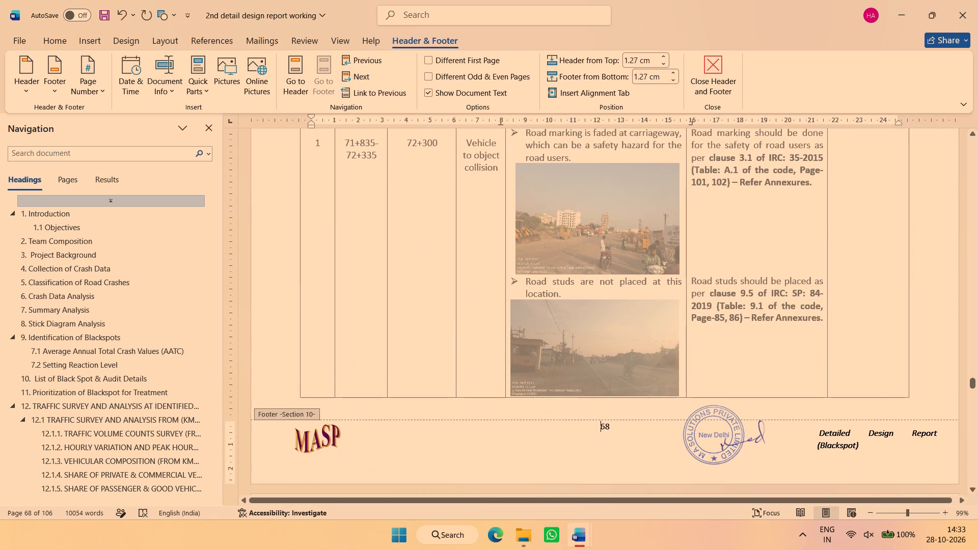
key(ctrl+v)
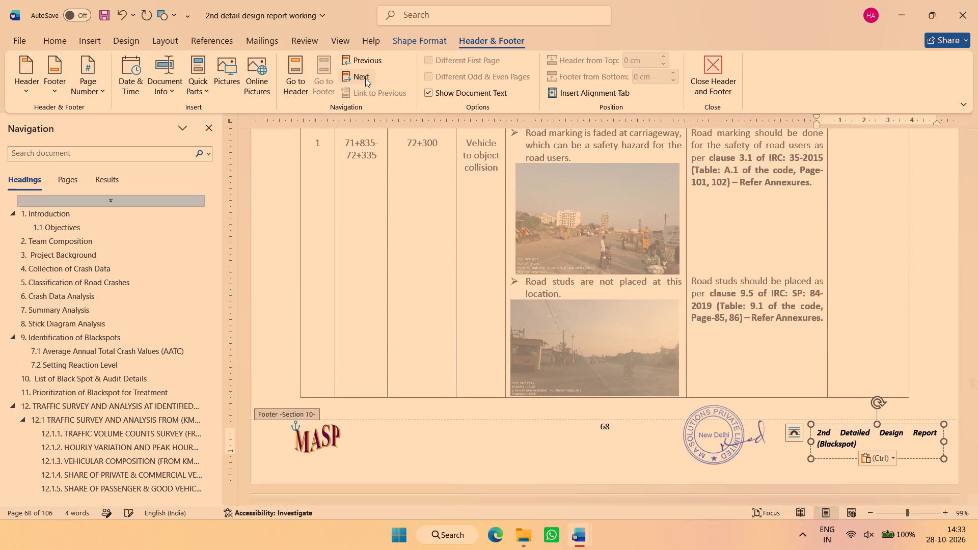
click(365, 78)
triple_click(760, 452)
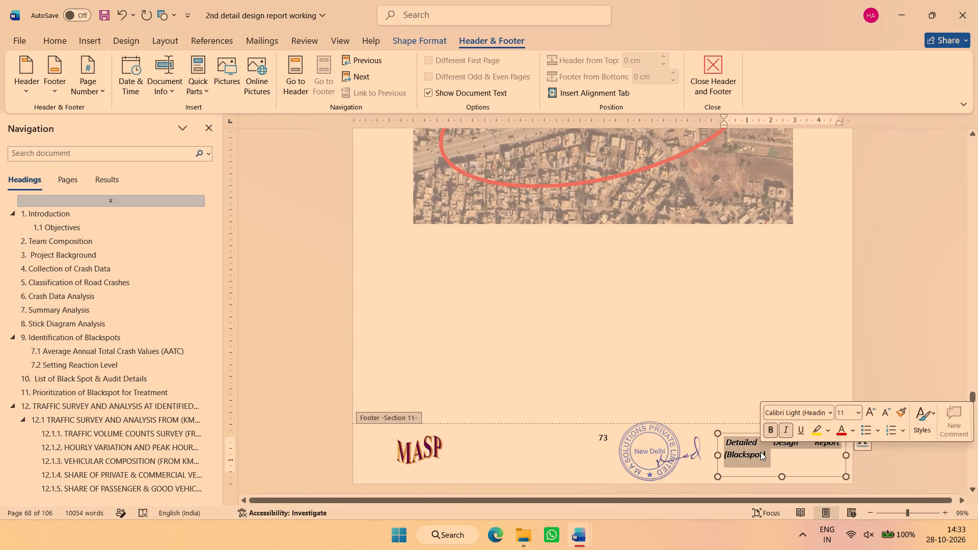
key(ctrl+v)
click(357, 77)
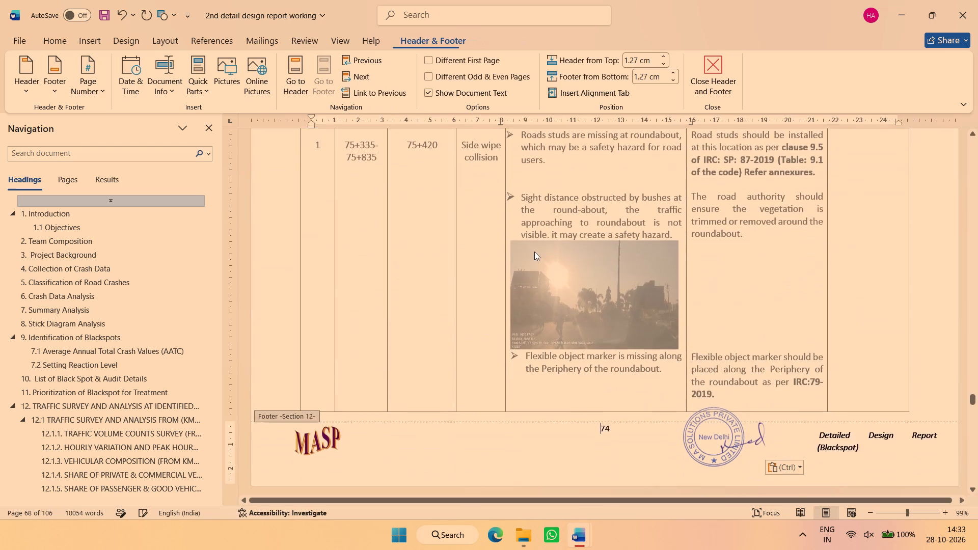
triple_click(844, 443)
key(ctrl+v)
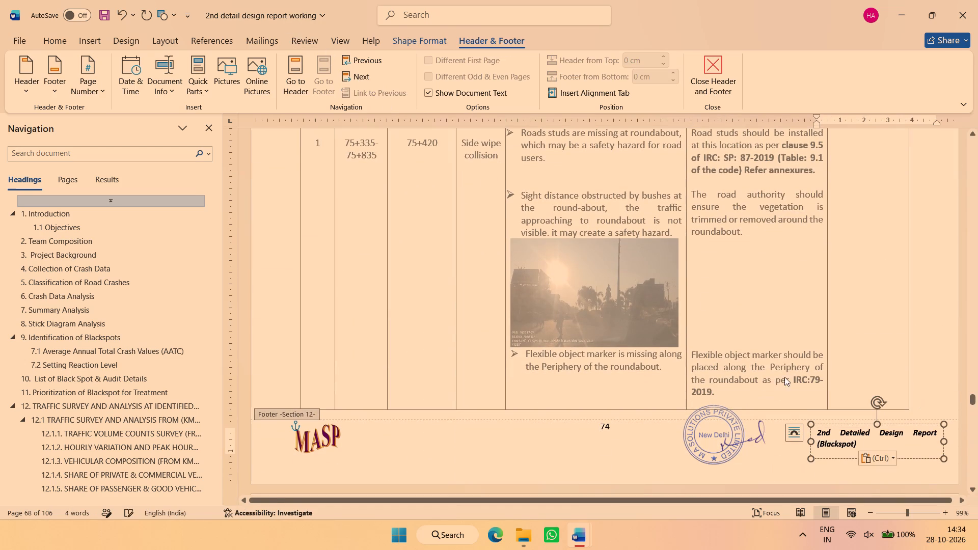
Replace the footer titles of sections 13, 14 and 15 with the copied "2nd Detailed Design Report (Blackspot)" text.
click(351, 79)
triple_click(752, 435)
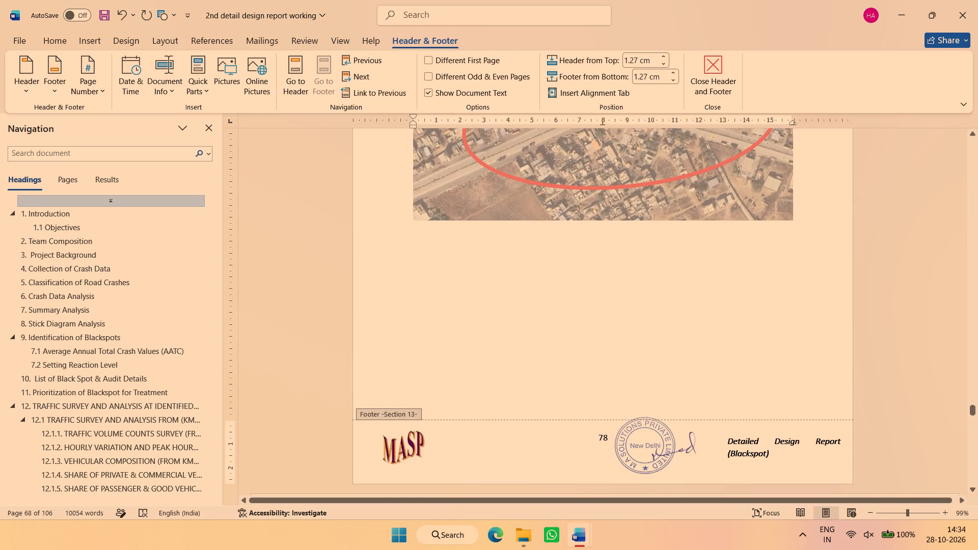
key(ctrl+v)
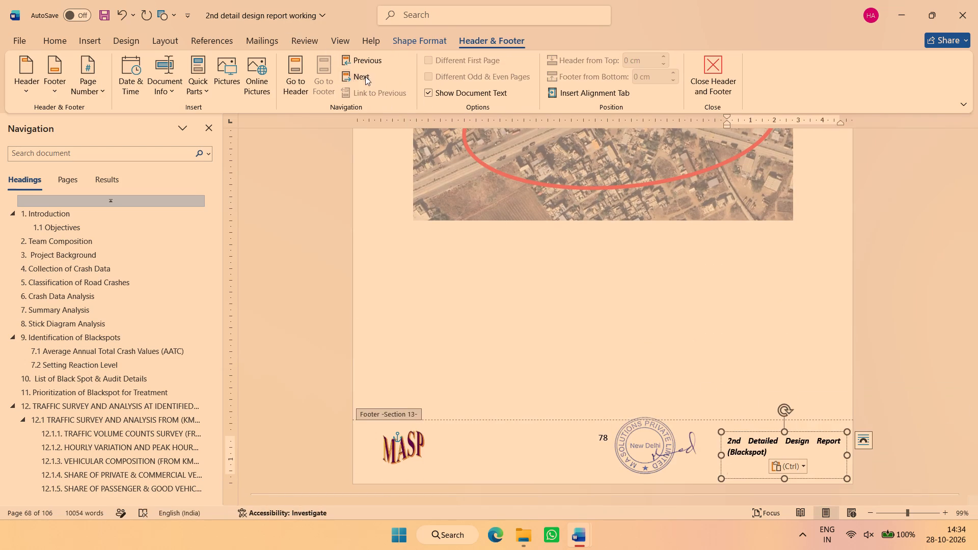
click(365, 76)
triple_click(850, 444)
key(ctrl+v)
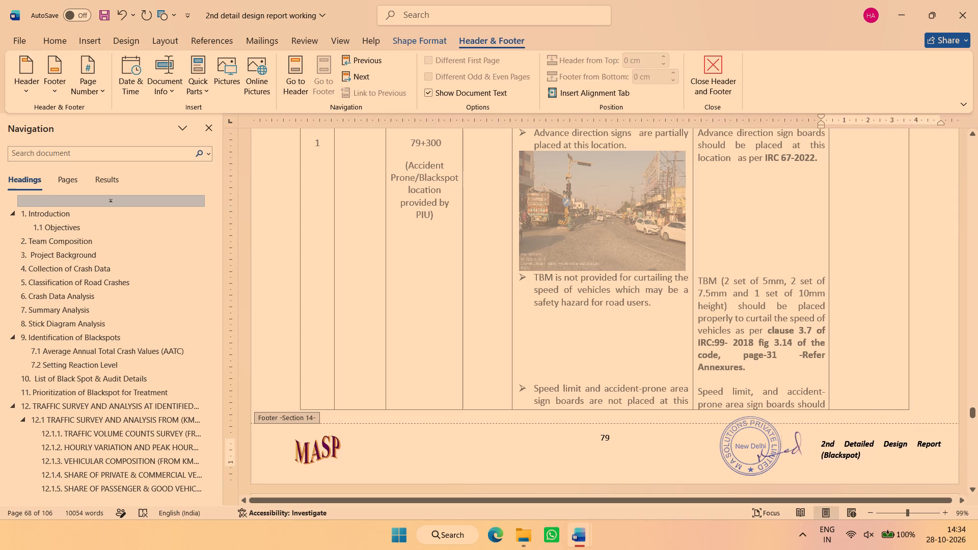
click(370, 77)
triple_click(784, 446)
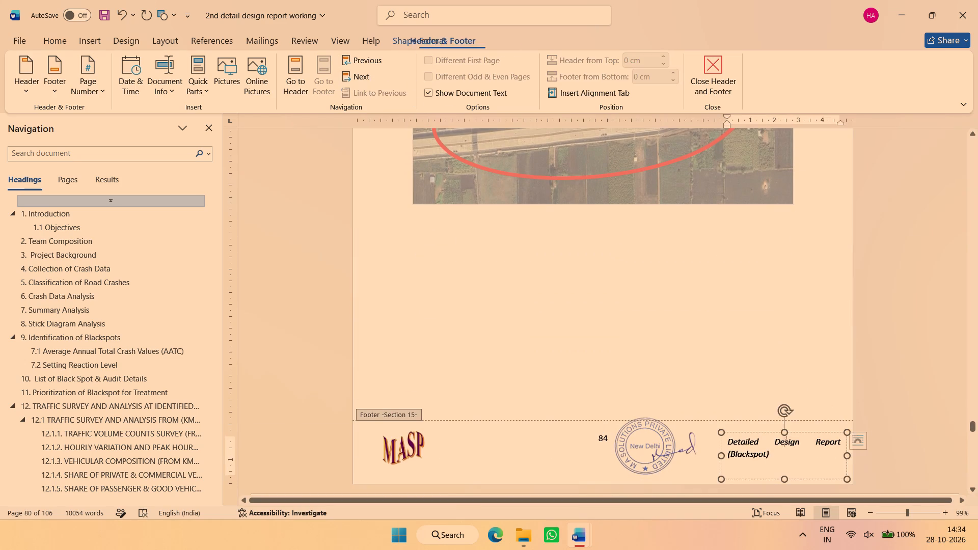
key(ctrl+v)
Replace the footer titles of sections 16 and 17 with "2nd Detailed Design Report (Blackspot)" and finish footer editing.
click(362, 79)
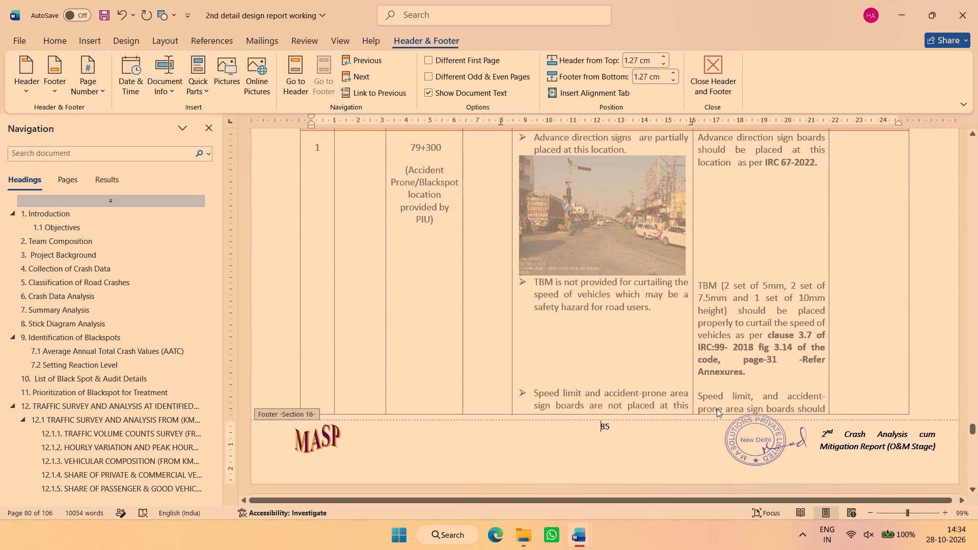
triple_click(878, 451)
key(ctrl+v)
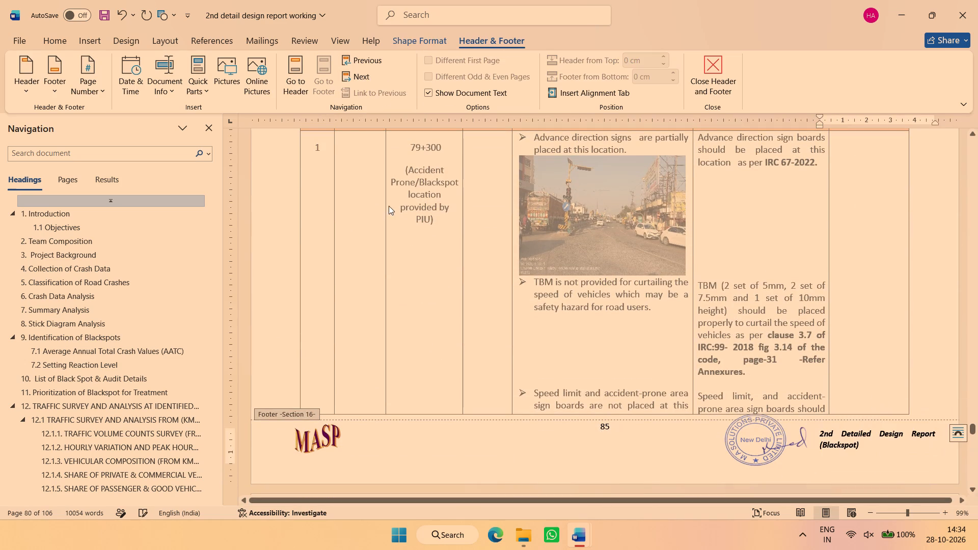
click(358, 73)
triple_click(851, 429)
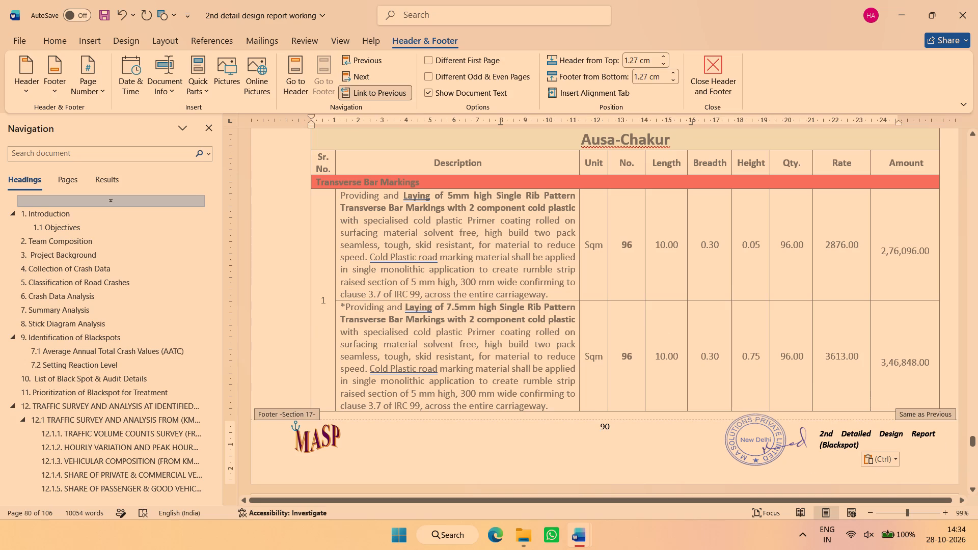
key(ctrl+v)
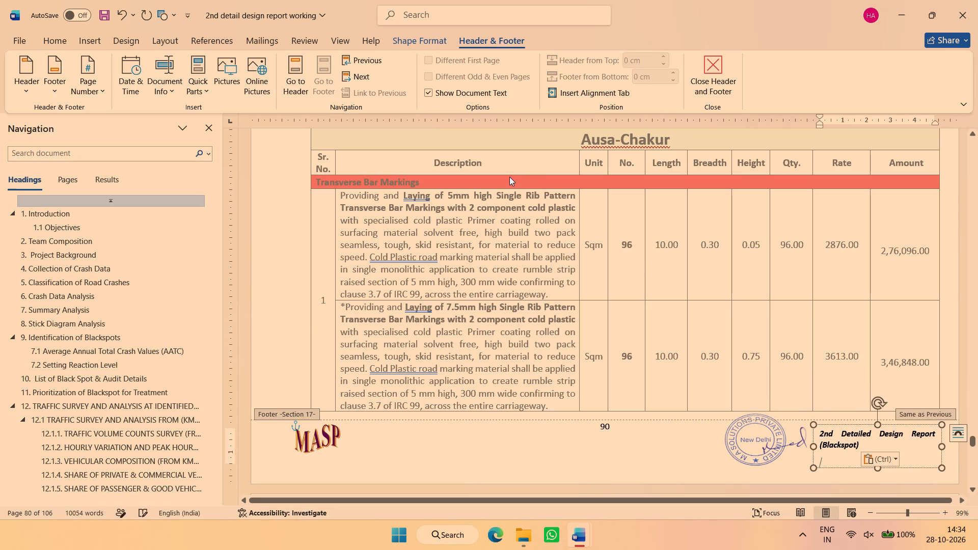
click(355, 77)
click(354, 77)
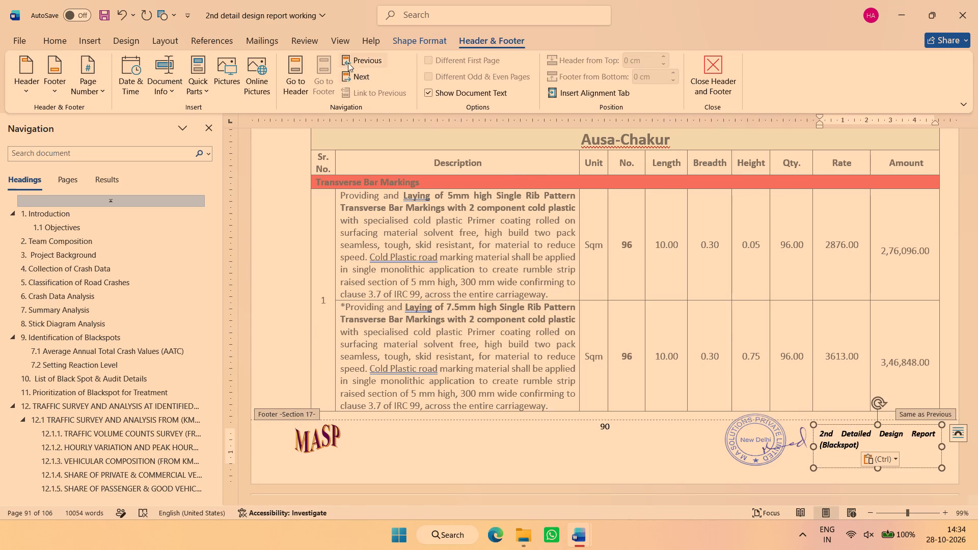
triple_click(349, 56)
triple_click(349, 56)
triple_click(349, 56)
click(708, 86)
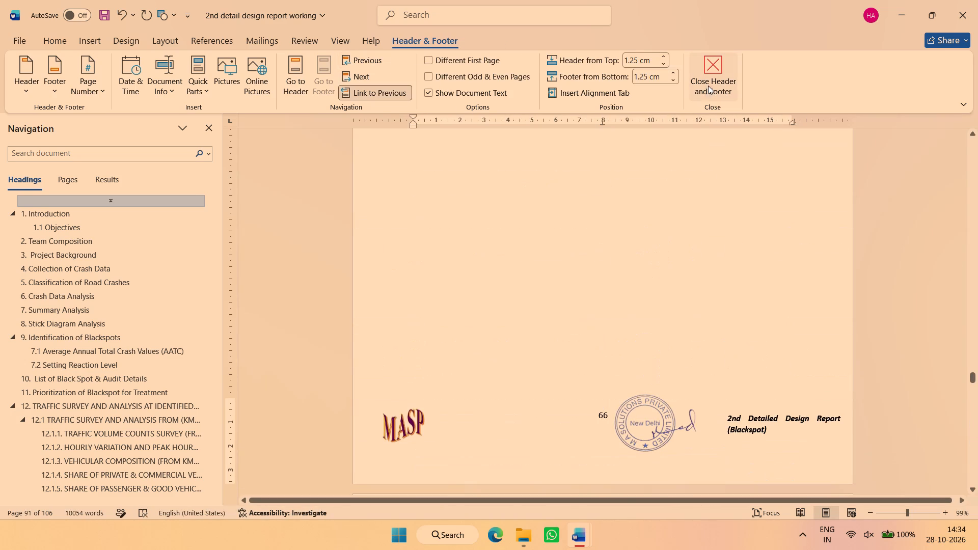
Switch to the "2nd Detailed Design Report _Ausa-Chakur" document and examine its blackspot recommendation and topographic survey pages.
click(582, 537)
click(626, 480)
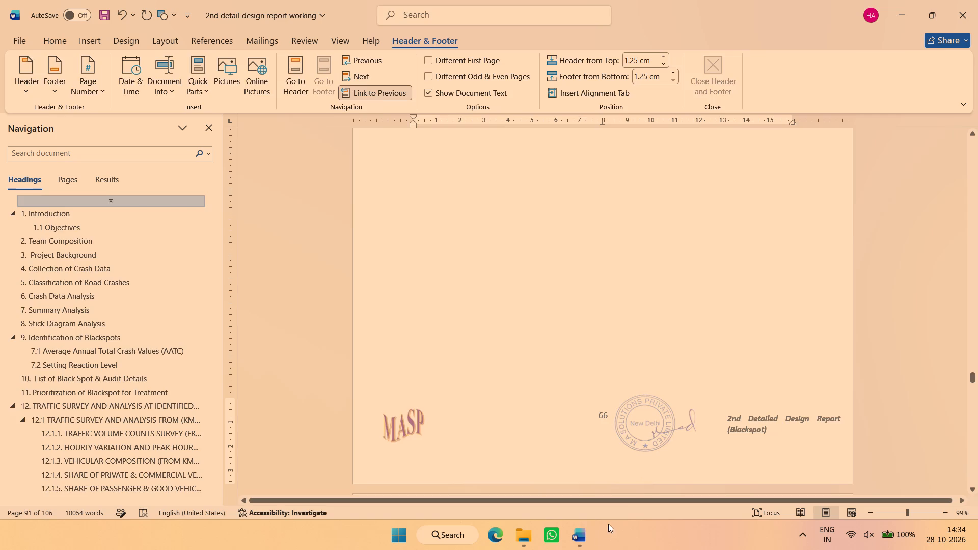
click(590, 539)
click(624, 479)
scroll(753, 386, down, 10)
scroll(778, 355, up, 7)
scroll(778, 355, up, 16)
scroll(778, 355, up, 14)
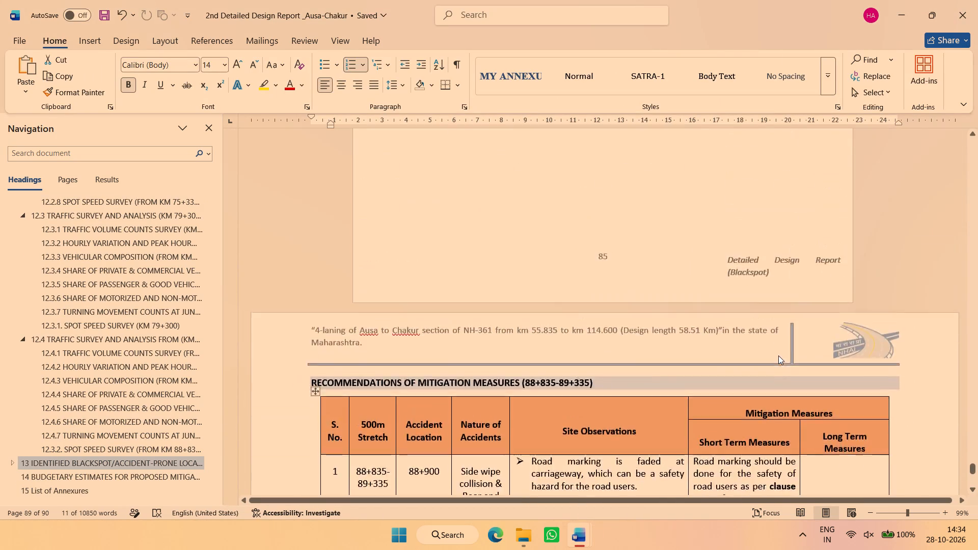
scroll(778, 355, up, 13)
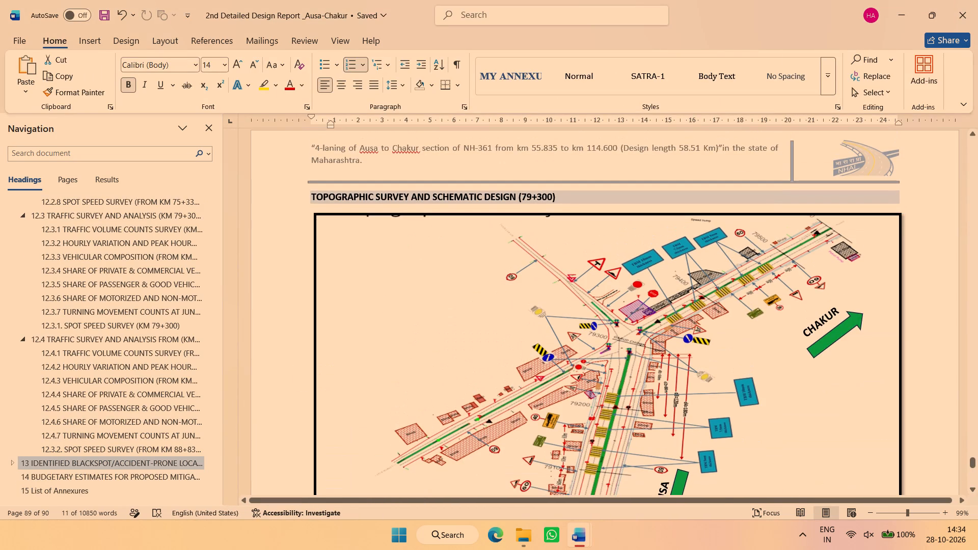
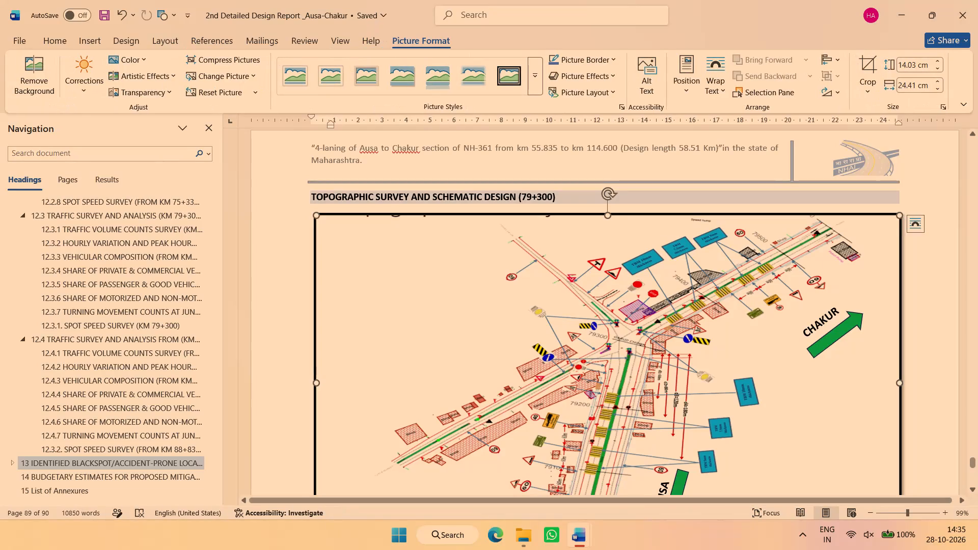
Examine the topographic survey and schematic design drawing for 79+300, including its CHAKUR and AUSA direction arrows and labels.
click(824, 344)
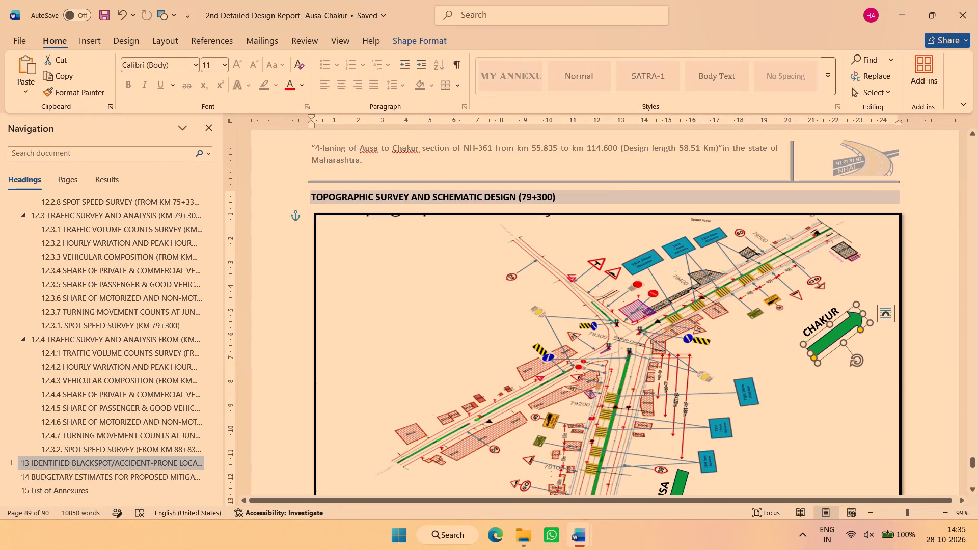
click(793, 401)
scroll(795, 390, down, 2)
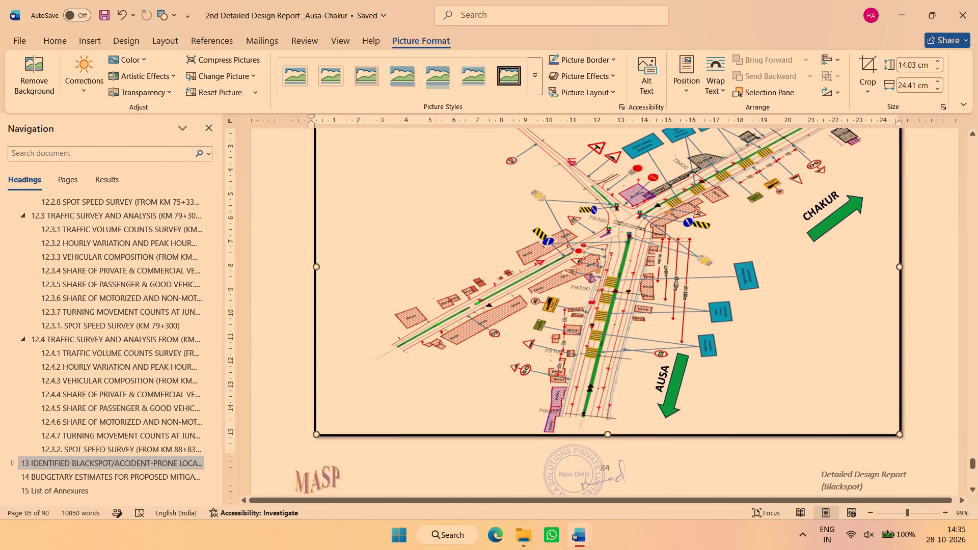
click(101, 17)
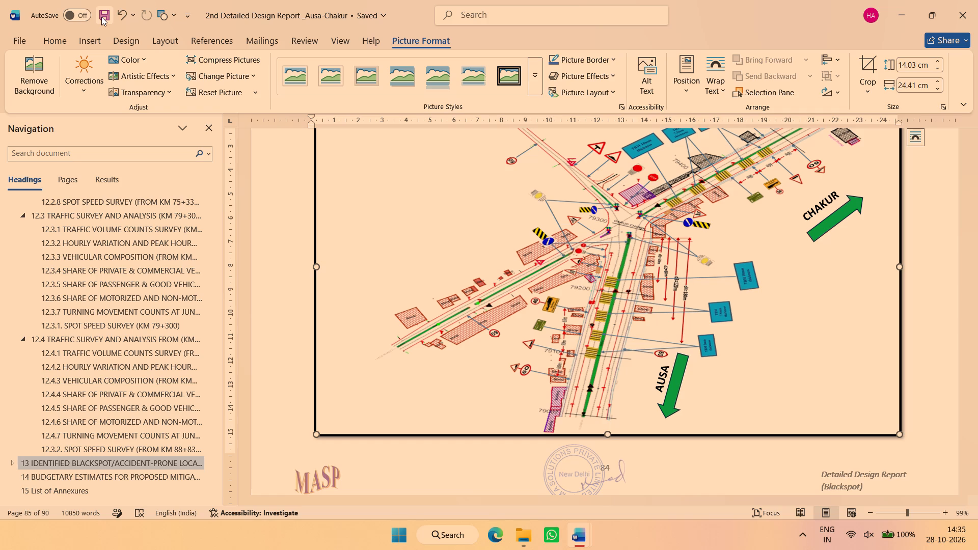
click(834, 217)
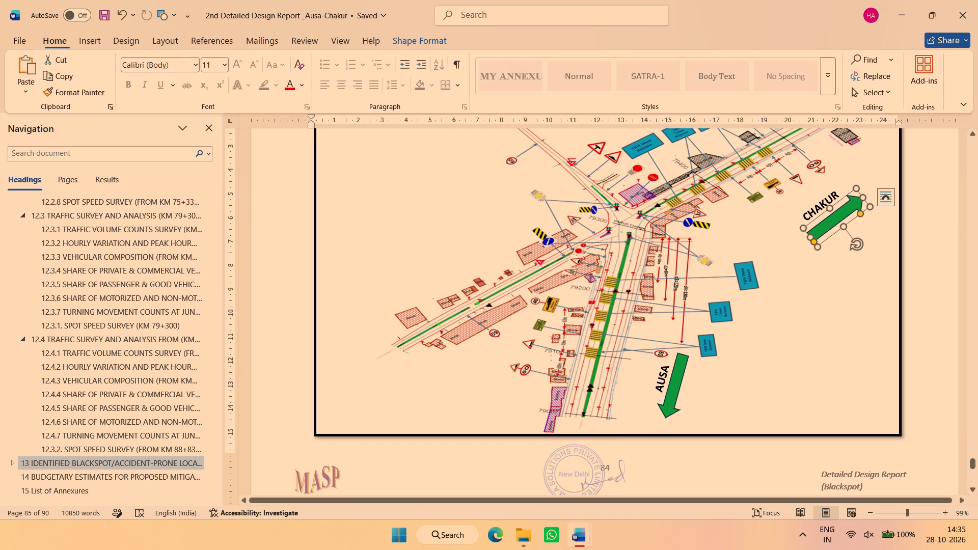
click(677, 395)
click(660, 391)
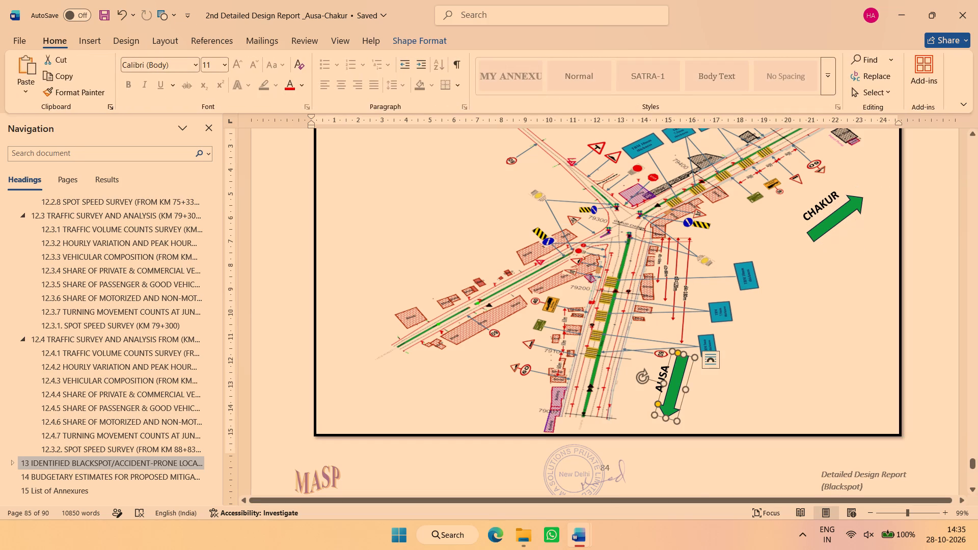
click(658, 390)
click(657, 390)
click(790, 203)
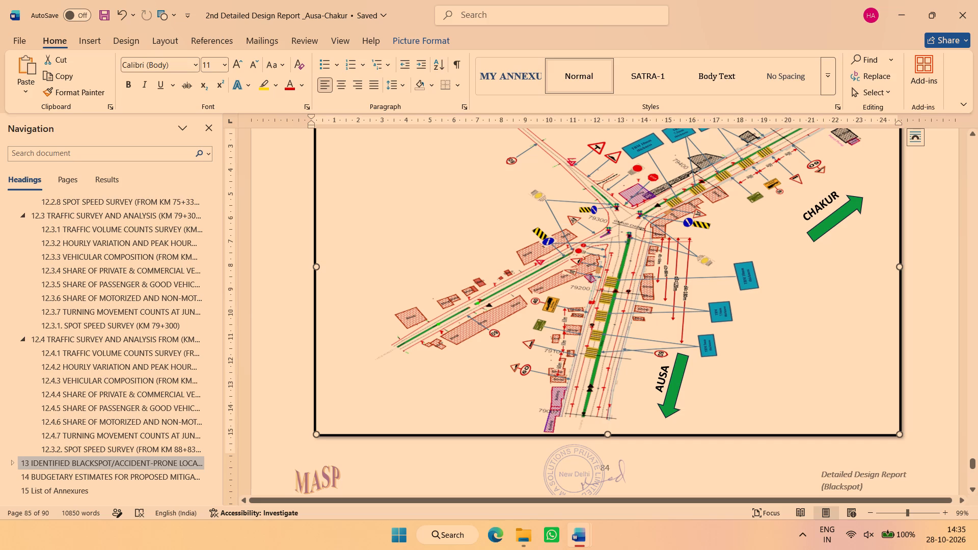
scroll(805, 312, up, 2)
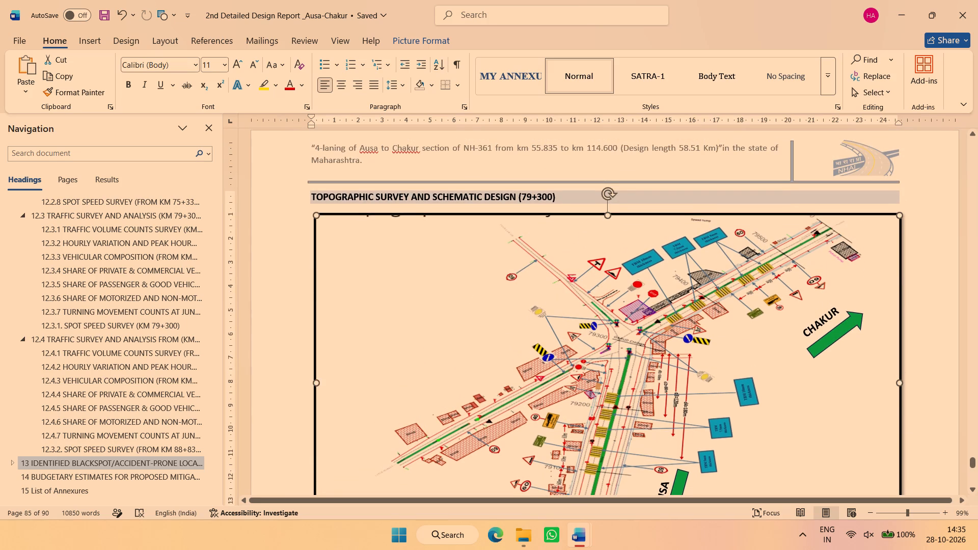
Glance at the working report, return to "2nd Detailed Design Report _Ausa-Chakur", and save and close it.
click(581, 549)
click(640, 472)
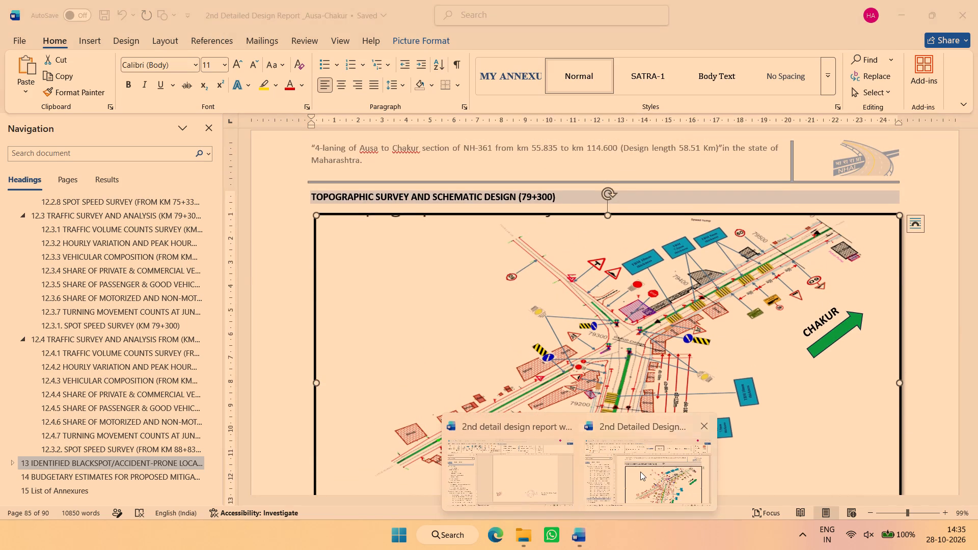
click(575, 528)
click(511, 476)
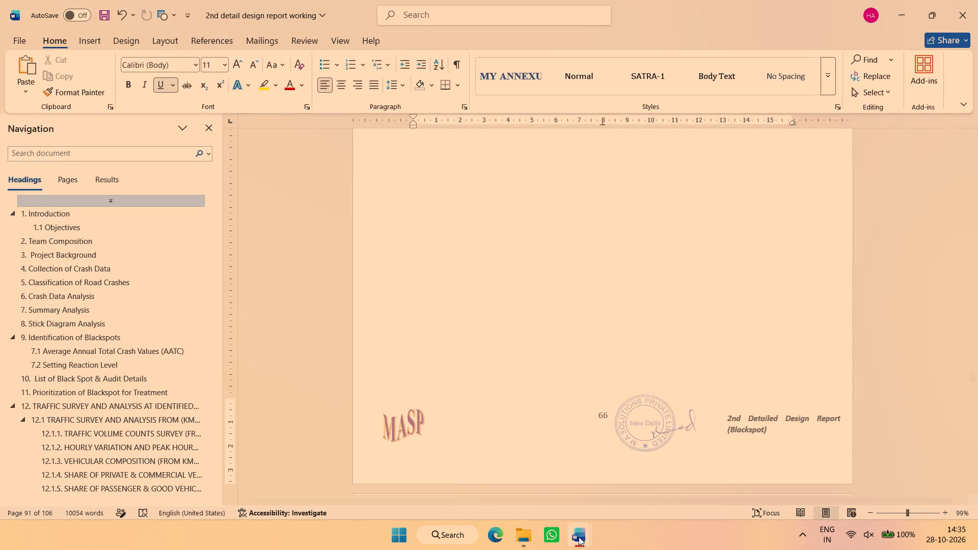
click(579, 537)
click(639, 460)
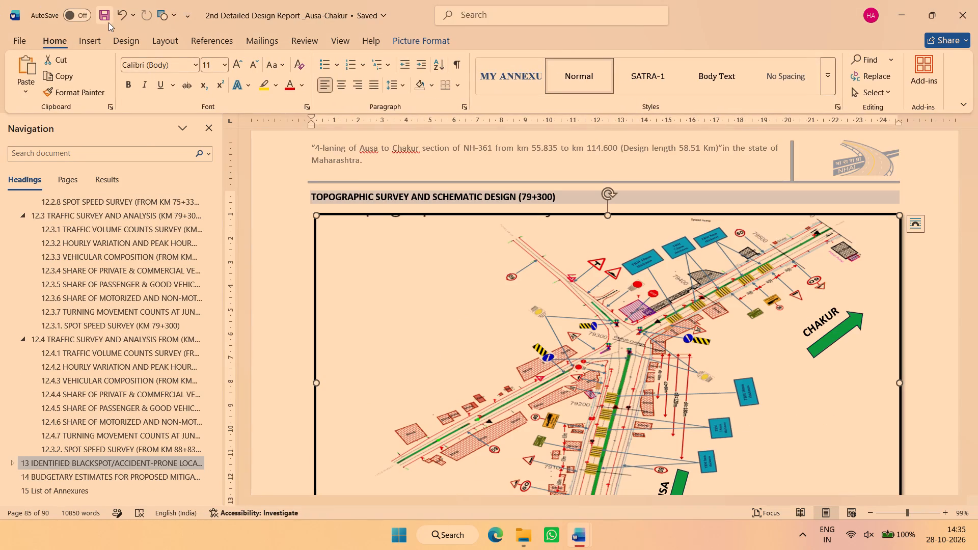
click(108, 22)
click(977, 0)
In the desktop folder "2nd Detail Design Report", rename the "2nd Detailed Design Report _Ausa-Chakur" file as "Detailed Design Report _Ausa-Chakur".
click(977, 549)
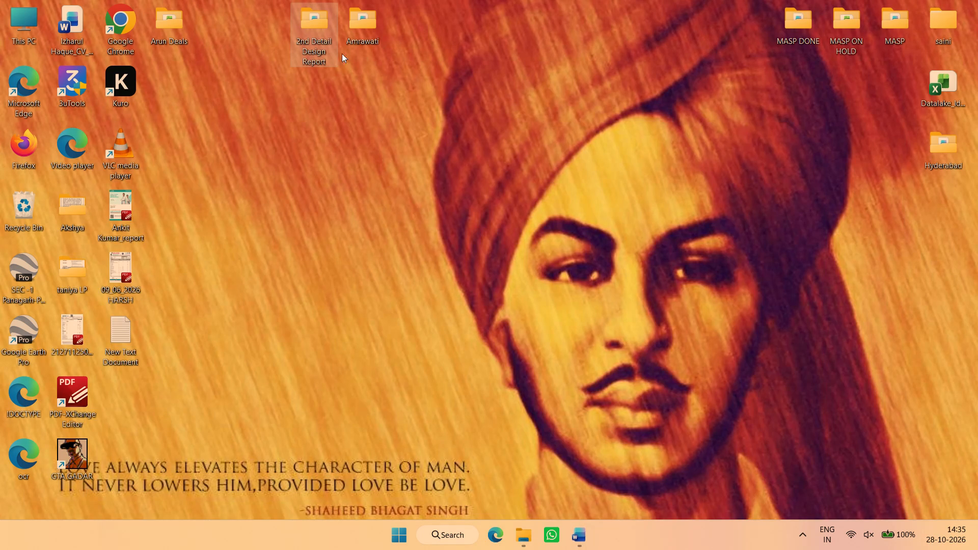
click(324, 47)
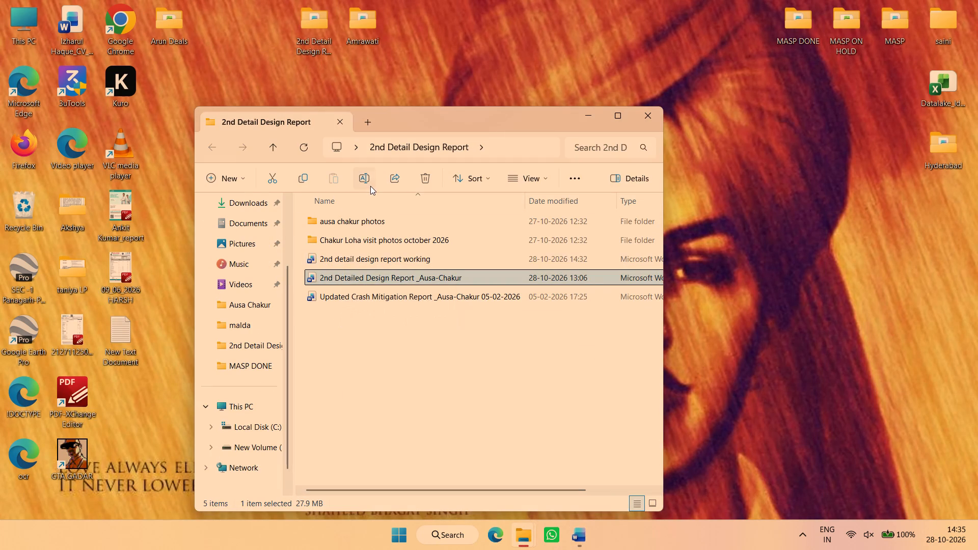
click(371, 186)
click(350, 282)
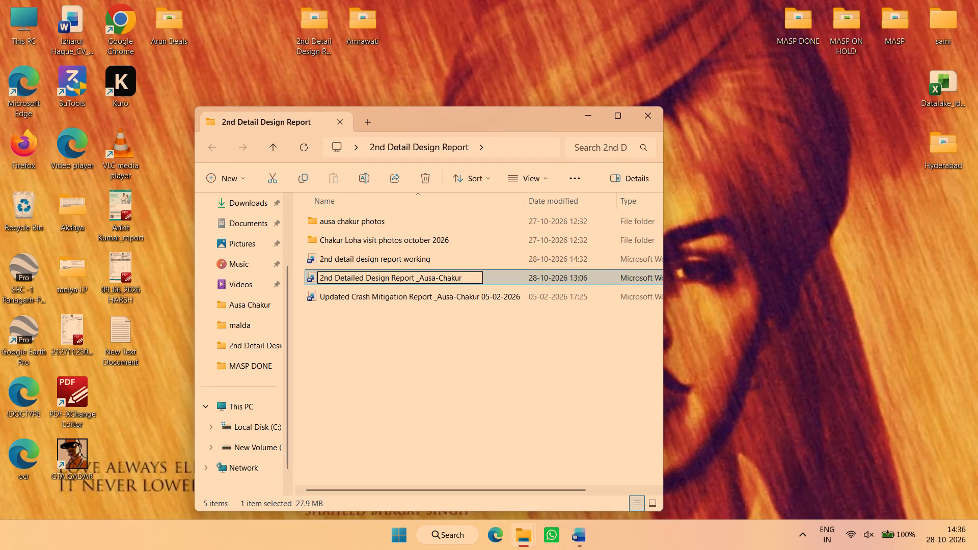
drag(338, 280, 321, 280)
key(BackSpace)
key(shift+d)
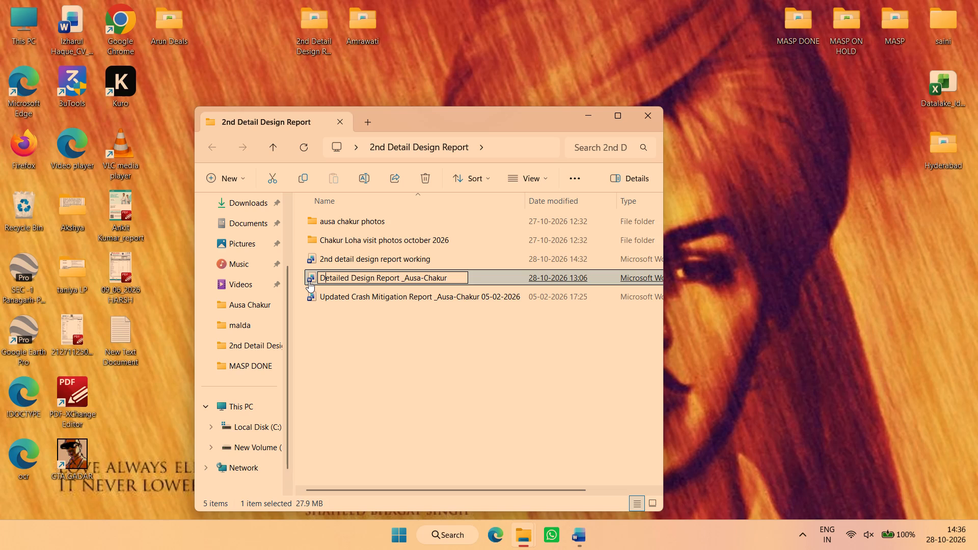
click(388, 339)
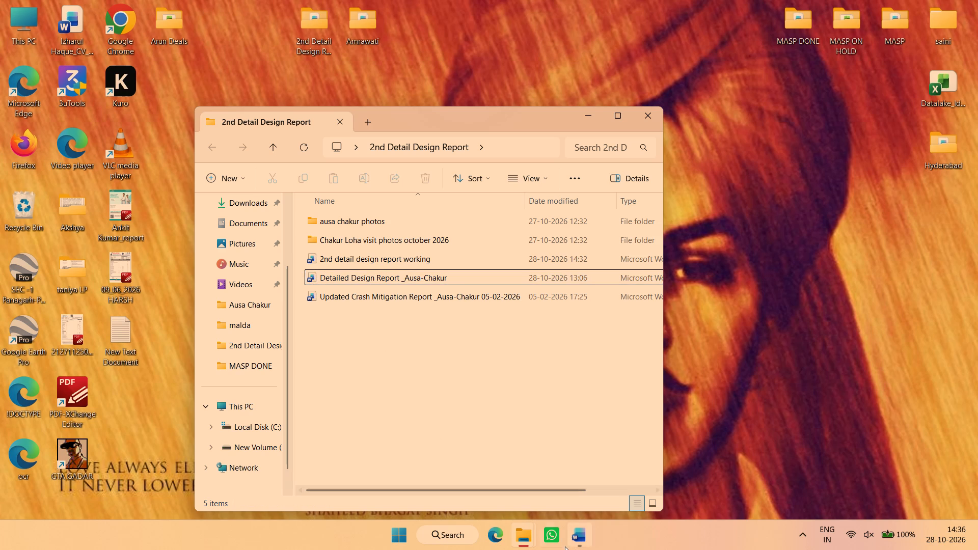
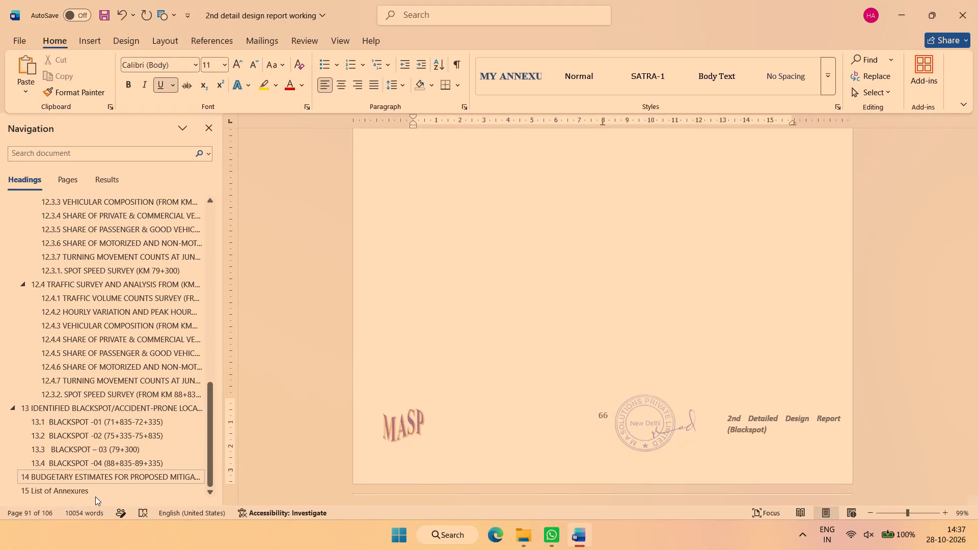
Examine the List of Annexures section in the working report, including the Accident Data table and the annexure pages that follow it.
click(95, 497)
scroll(101, 410, up, 12)
click(474, 321)
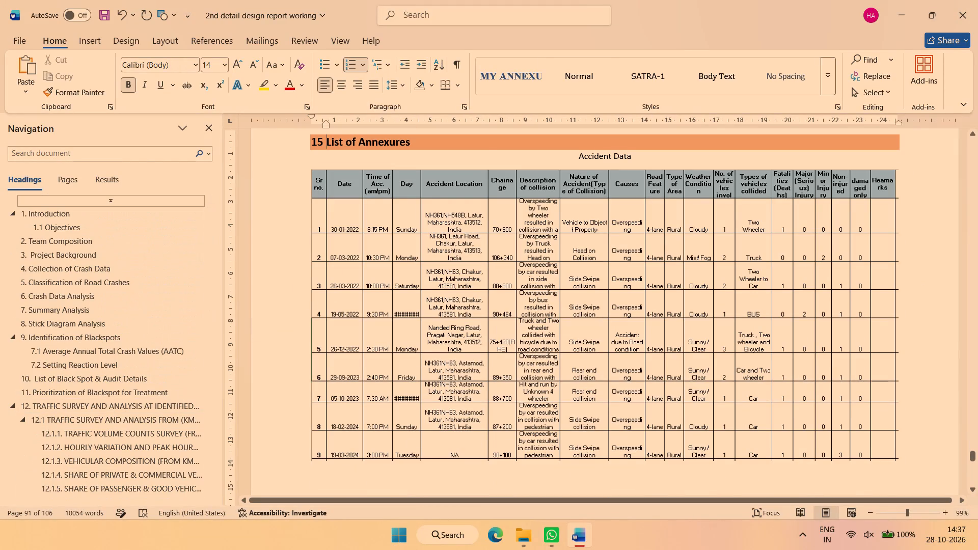
scroll(457, 336, down, 20)
scroll(457, 336, down, 18)
scroll(455, 332, up, 9)
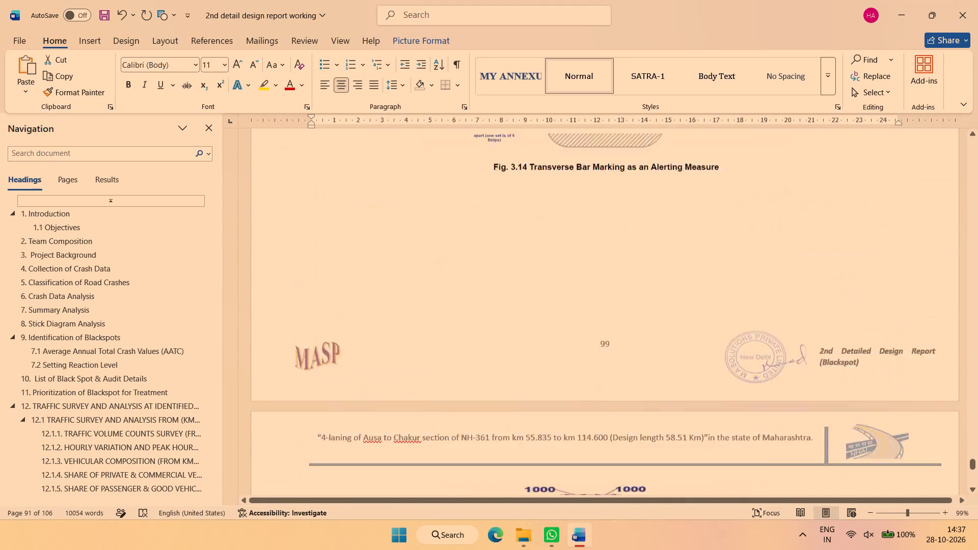
scroll(455, 332, up, 20)
scroll(455, 332, up, 8)
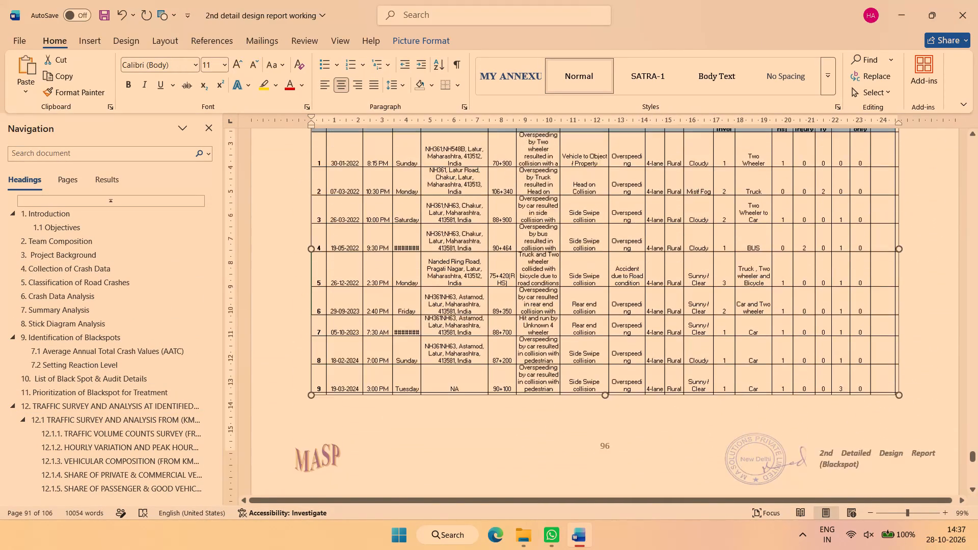
scroll(455, 332, up, 1)
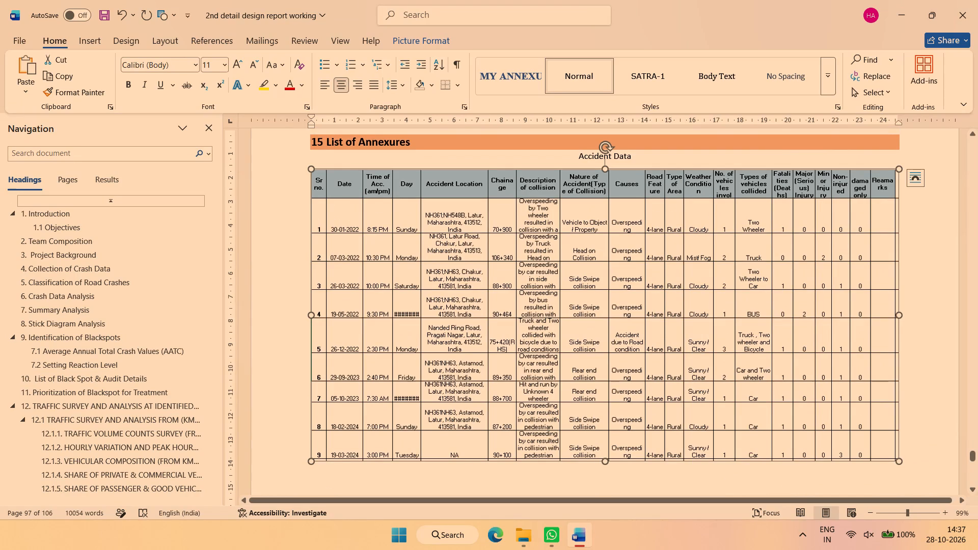
Review the crash analysis sections of the working report, ending at the accident table under "6. Crash Data Analysis".
click(93, 309)
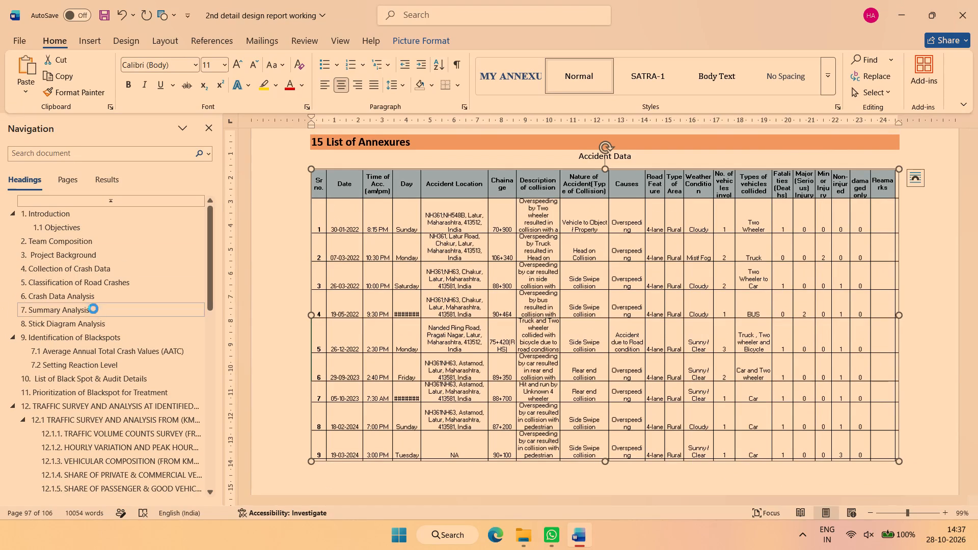
click(90, 322)
click(104, 299)
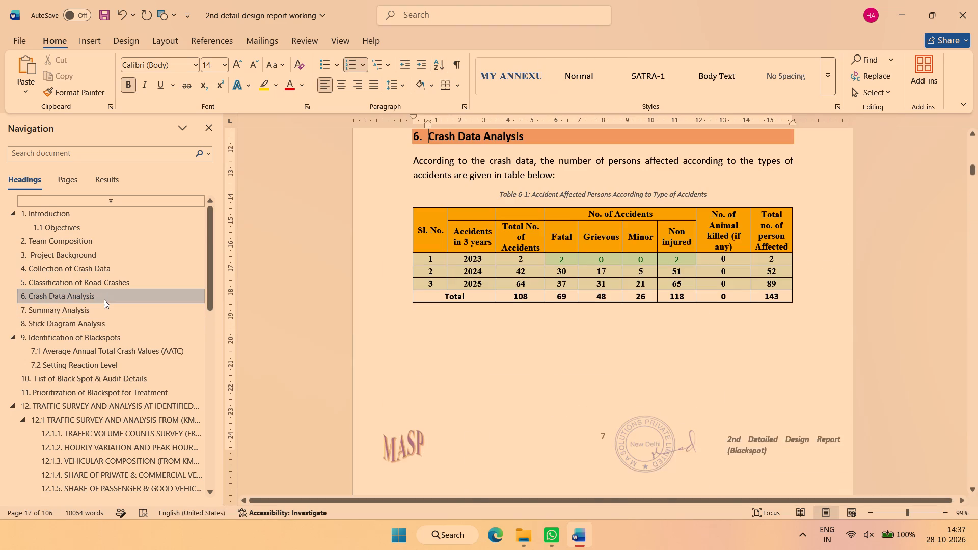
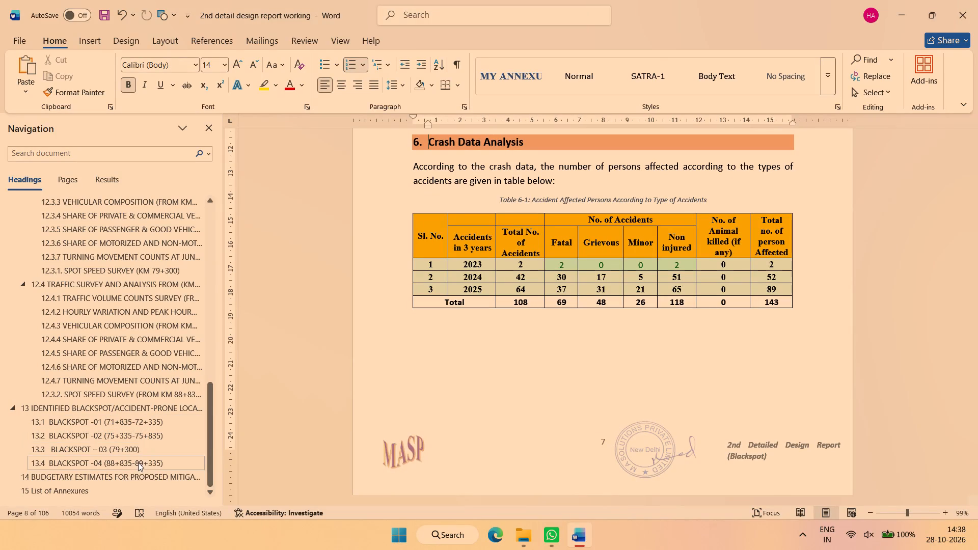
Go to section 13.3 BLACKSPOT – 03 (79+300) and on to section 13.4 BLACKSPOT -04 (88+835-89+335) in the working report.
click(177, 449)
click(161, 463)
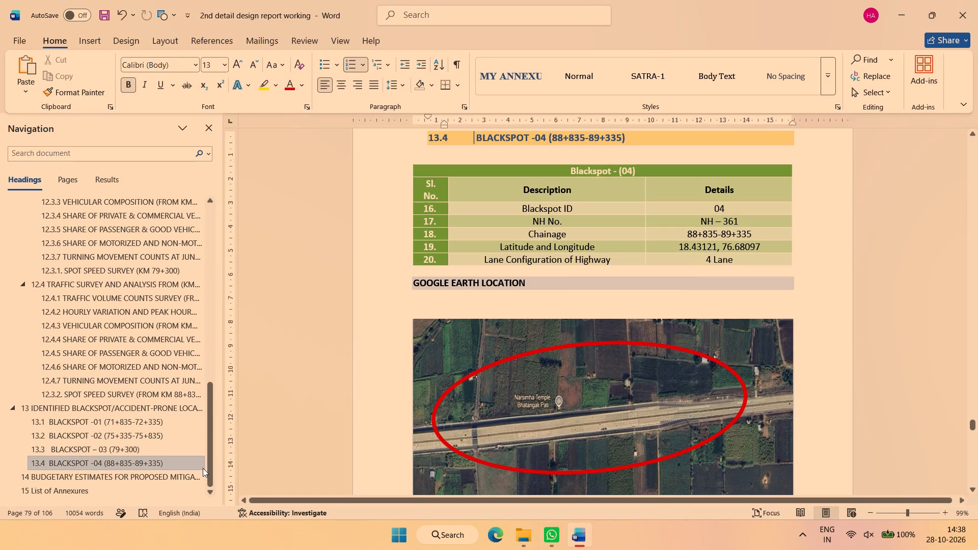
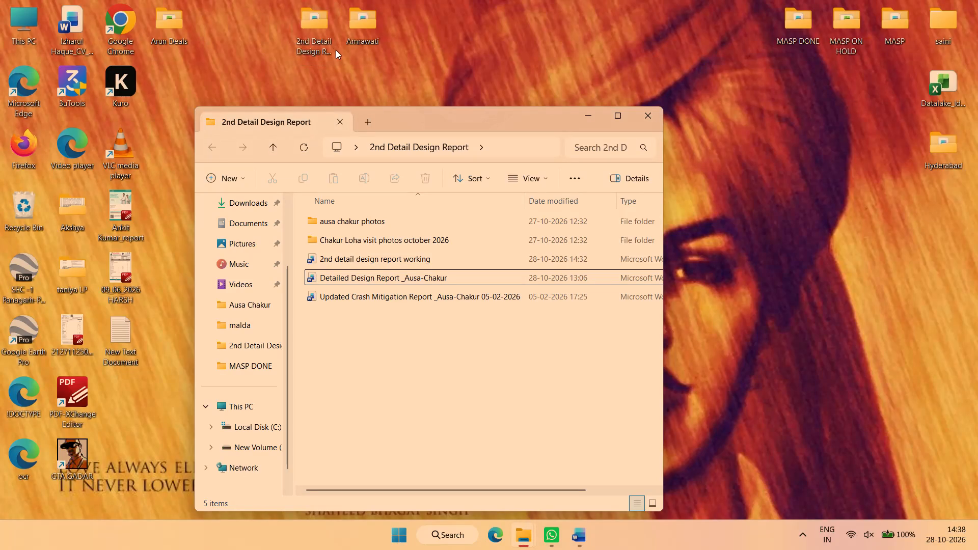
Open the report Updated Crash Mitigation Report _Ausa-Chakur 05-02-2026 and go to section 9.1 BLACK SPOT 1 (72+835 to 73+335).
click(329, 38)
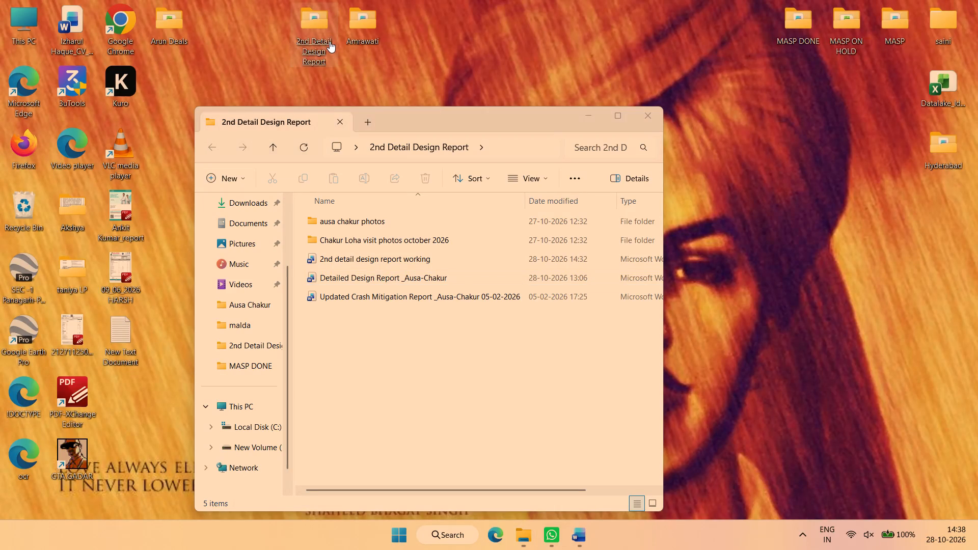
click(466, 301)
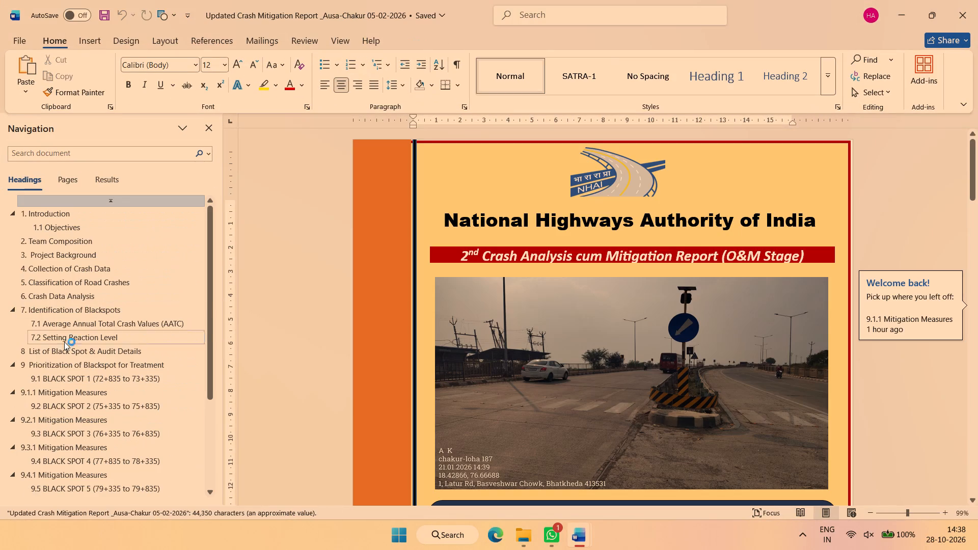
scroll(128, 422, down, 1)
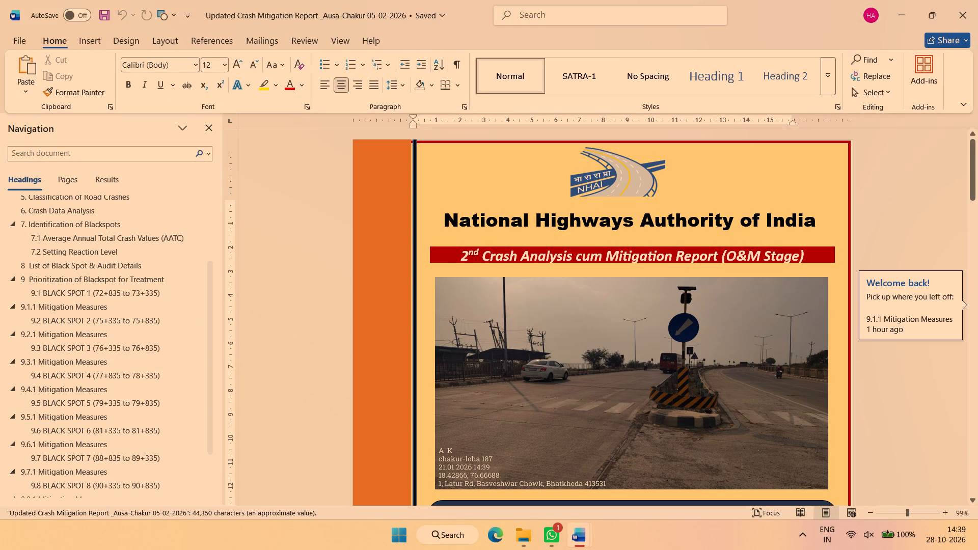
scroll(512, 306, down, 1)
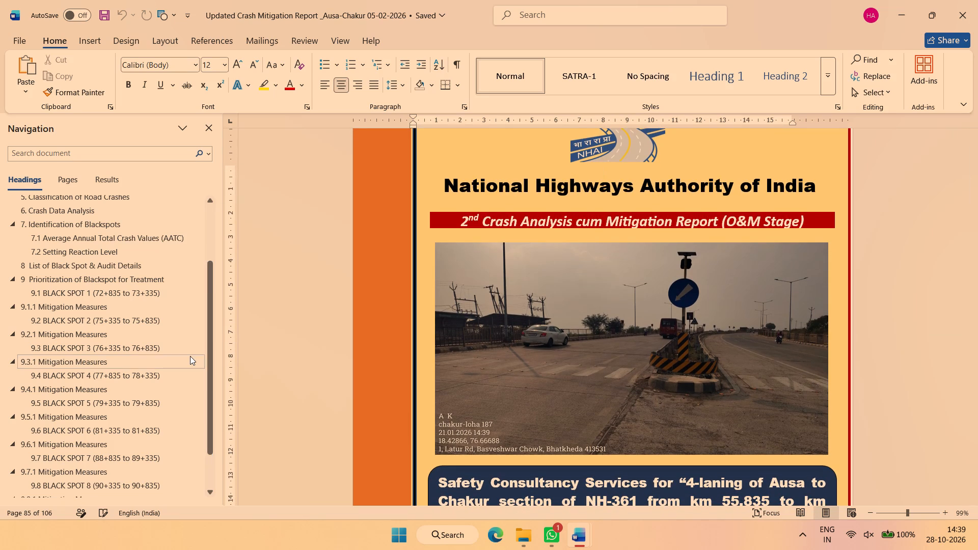
scroll(190, 356, down, 1)
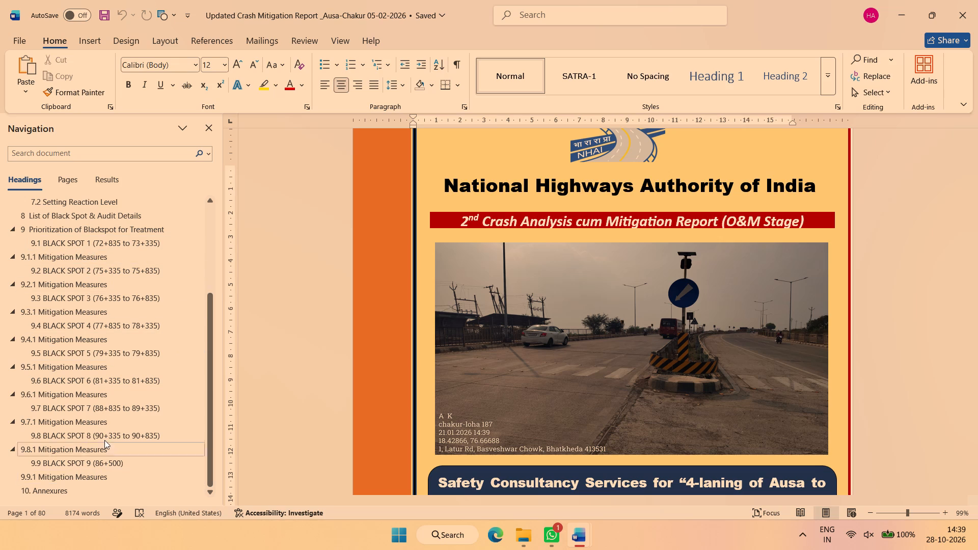
click(135, 242)
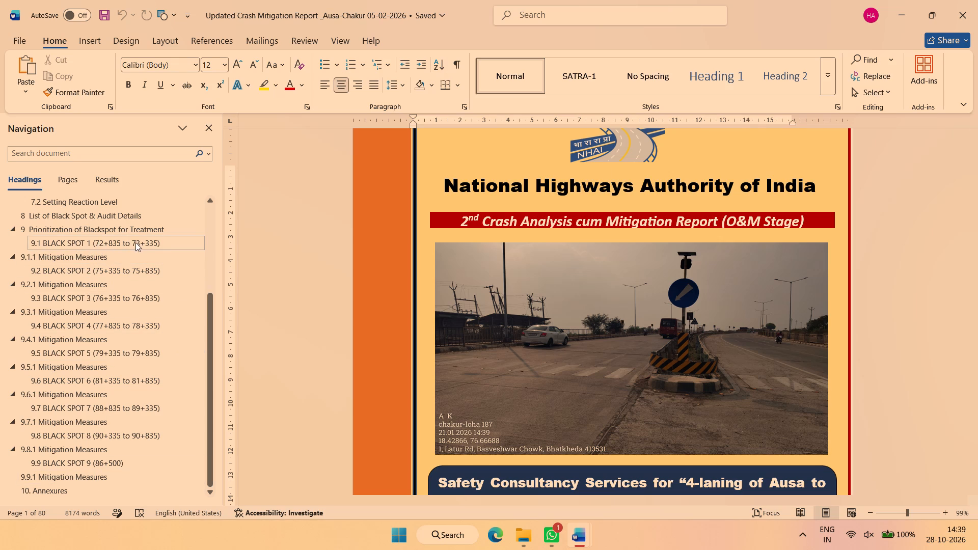
Go through the black spot sections of the Ausa-Chakur report from 9.2 BLACK SPOT 2 to 9.8 BLACK SPOT 8 (90+335 to 90+835).
click(135, 277)
click(134, 304)
click(135, 323)
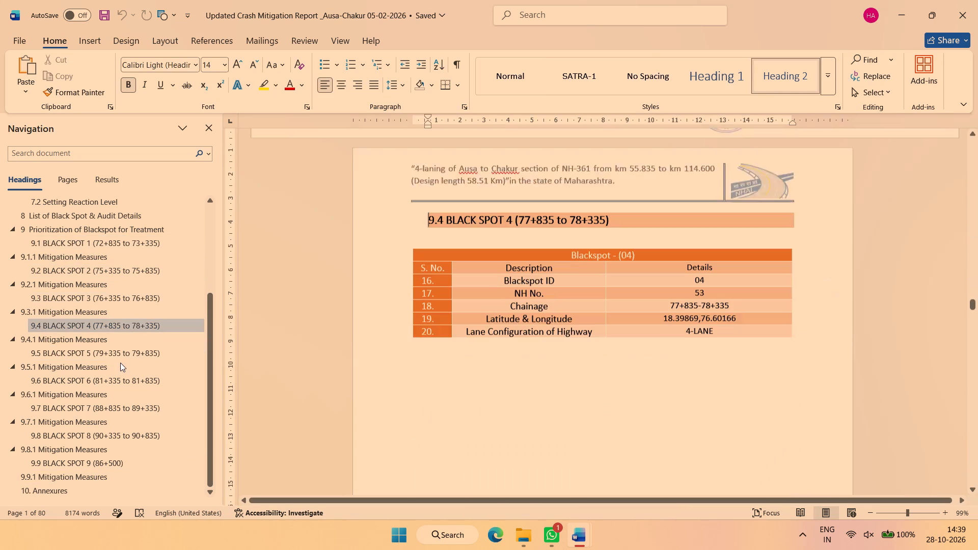
click(120, 354)
click(115, 379)
click(106, 409)
click(105, 437)
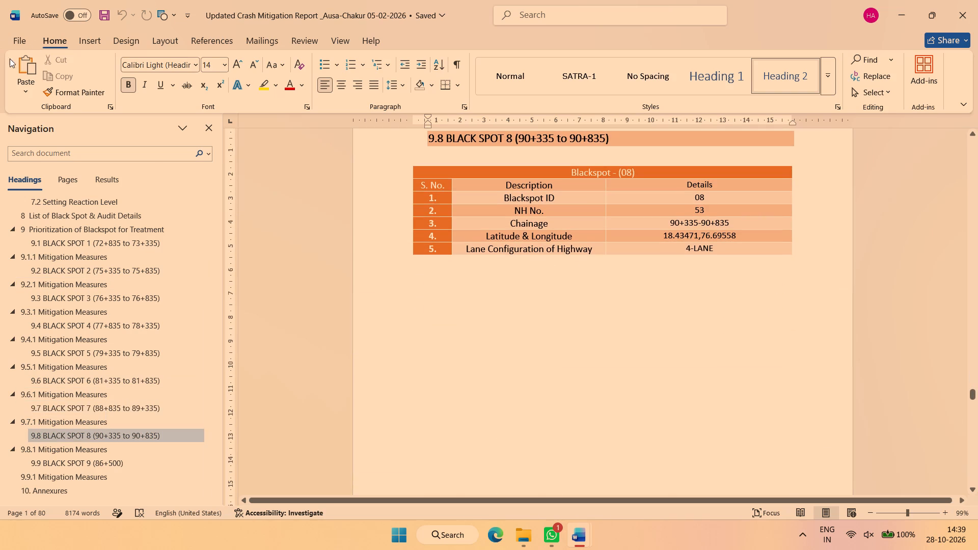
View the file information of the Ausa-Chakur report and return to the document.
click(17, 37)
click(47, 158)
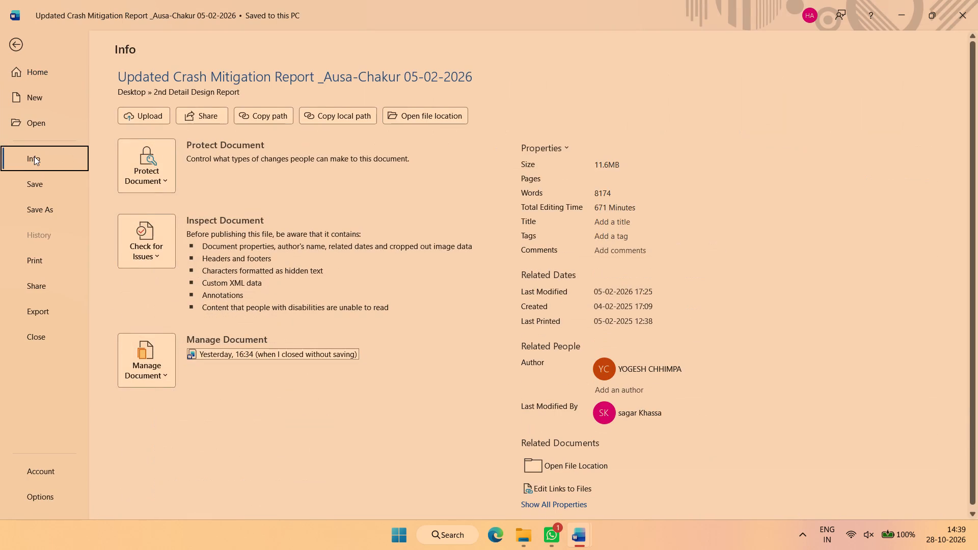
click(17, 44)
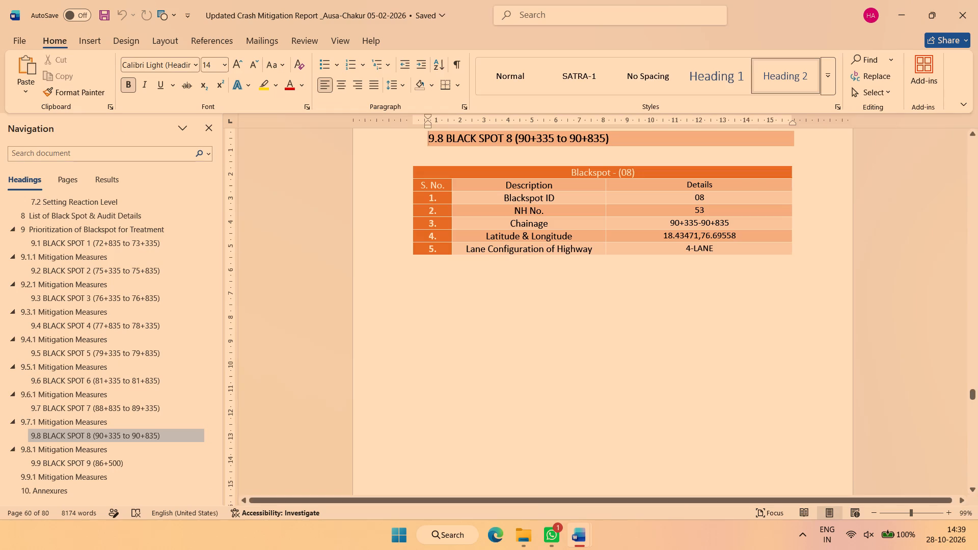
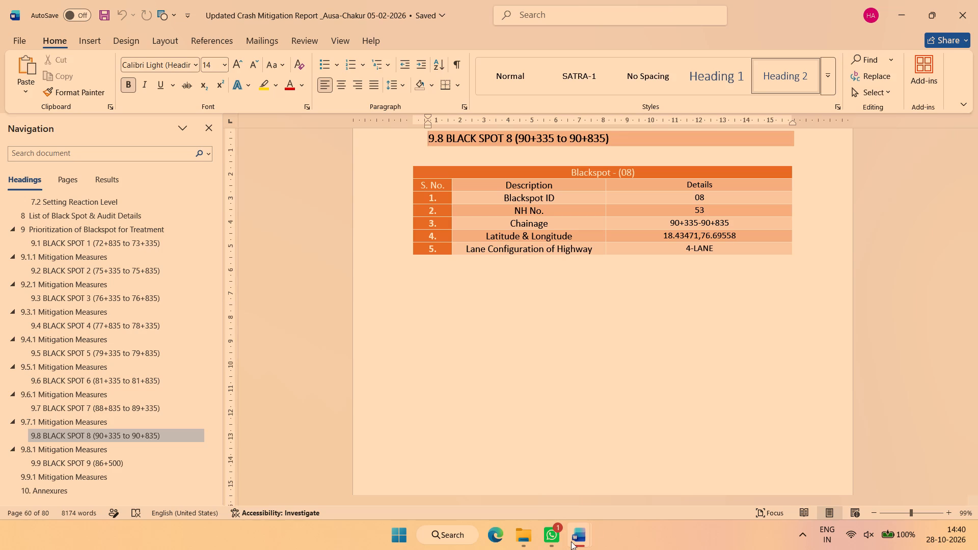
Switch back to the 2nd detail design report working document, open at section 13.4 BLACKSPOT -04 (88+835-89+335).
click(589, 530)
click(527, 486)
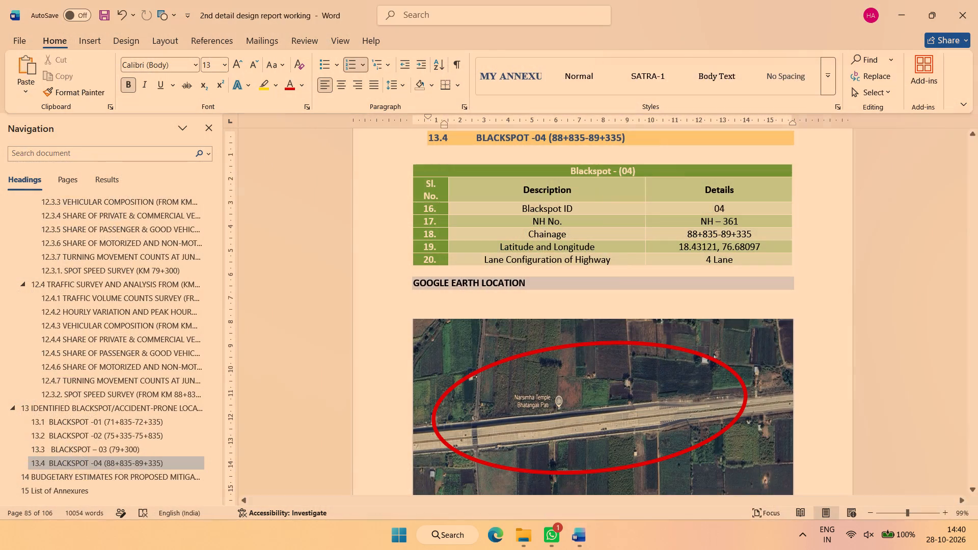
Place the cursor in the NH No. cell of the Blackspot - (04) details table in section 13.4.
click(562, 217)
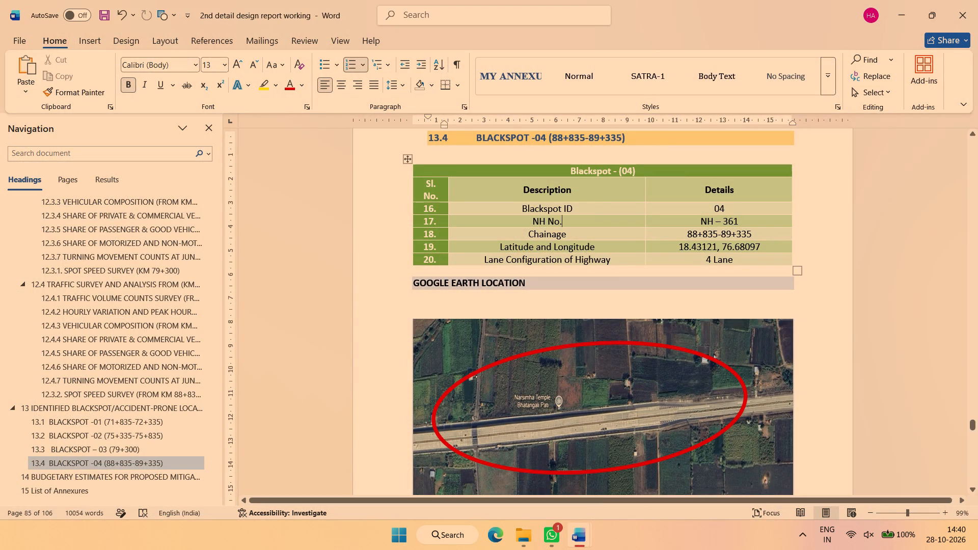
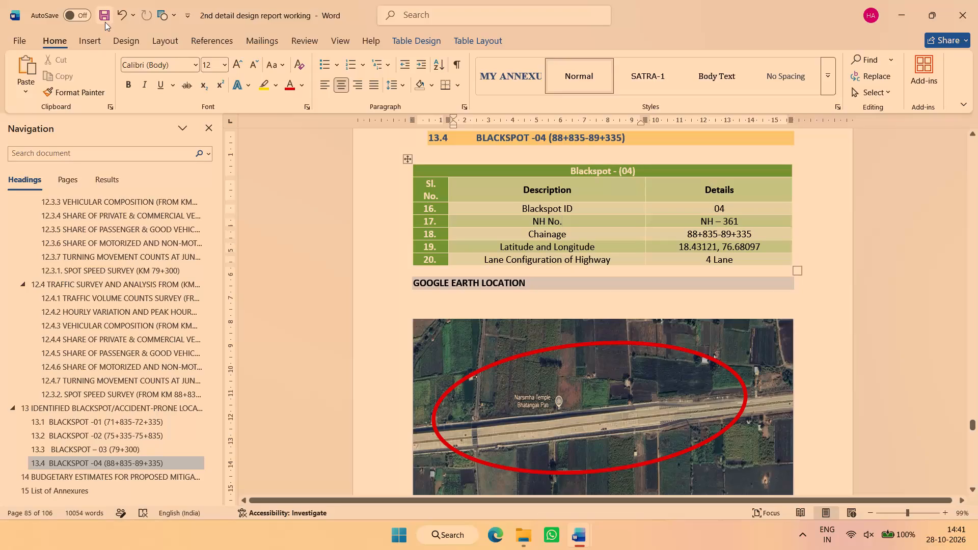
Save the working 2nd detail design report.
triple_click(105, 22)
click(783, 0)
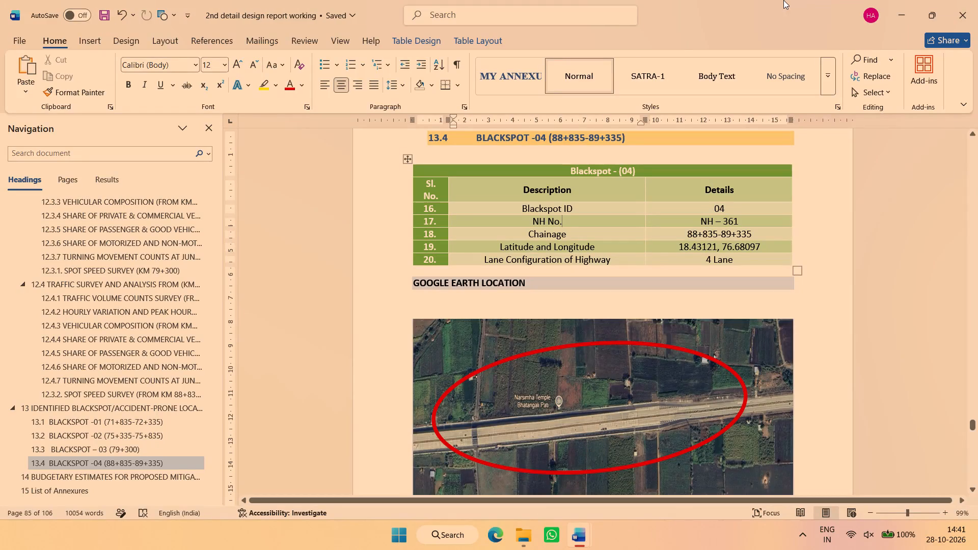
click(869, 8)
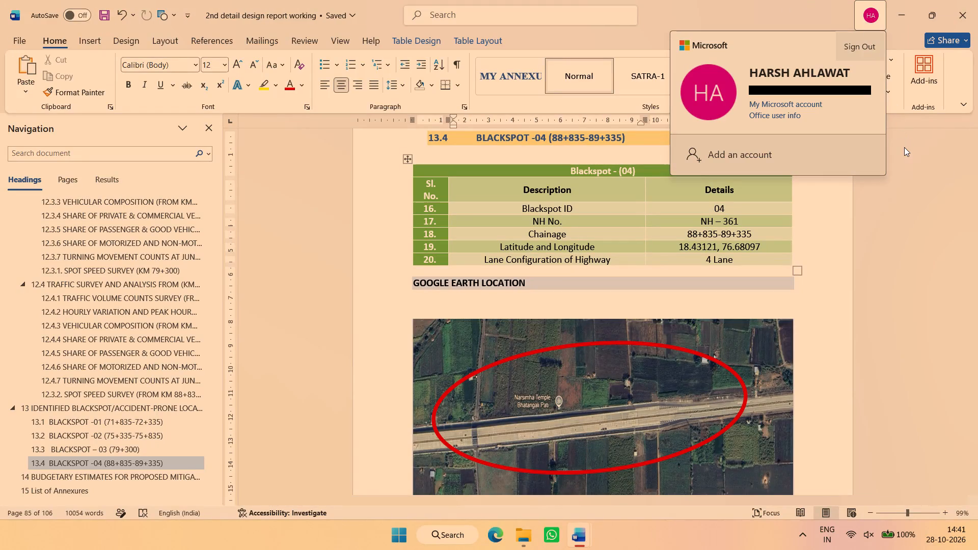
click(904, 148)
click(805, 170)
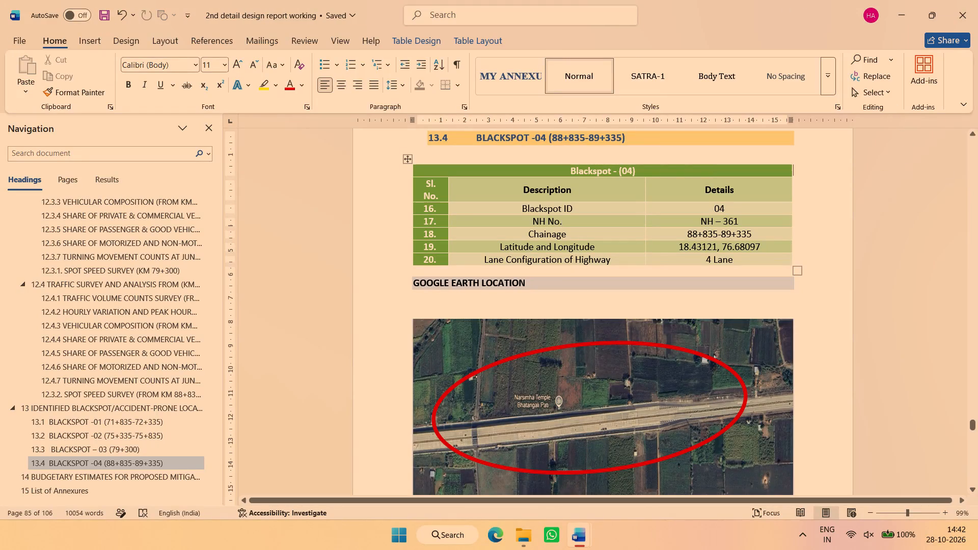
Restart the serial numbering at 1 in the Blackspot - (02) details table of section 13.2.
drag(807, 167, 590, 266)
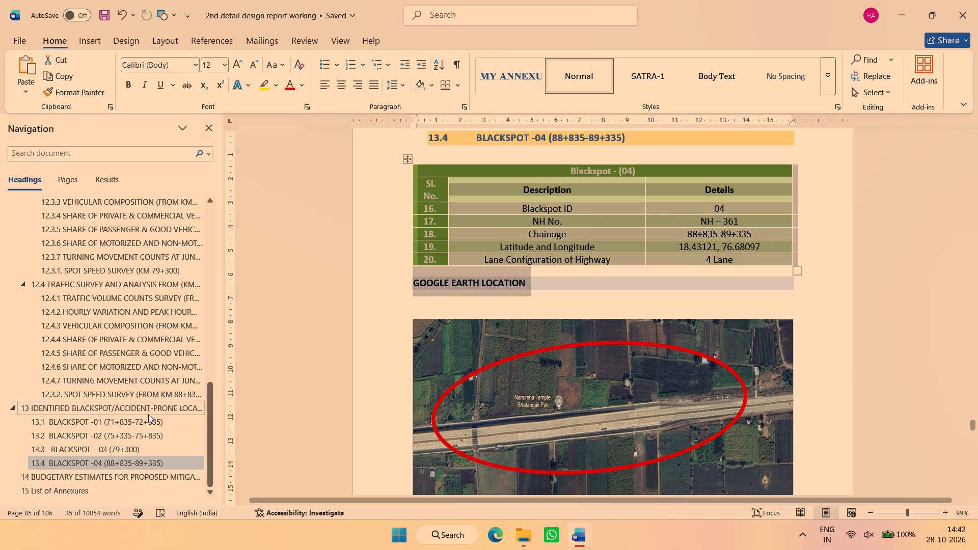
click(140, 424)
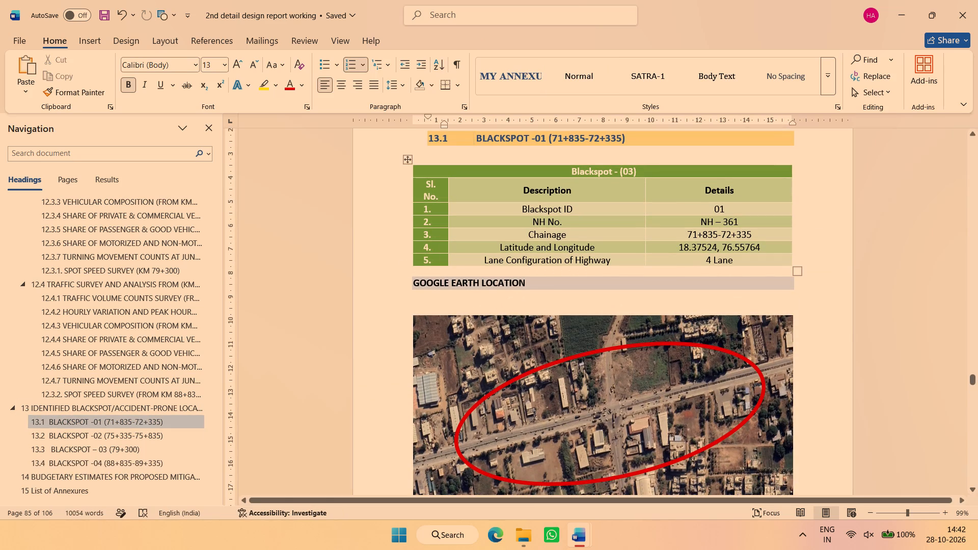
click(130, 439)
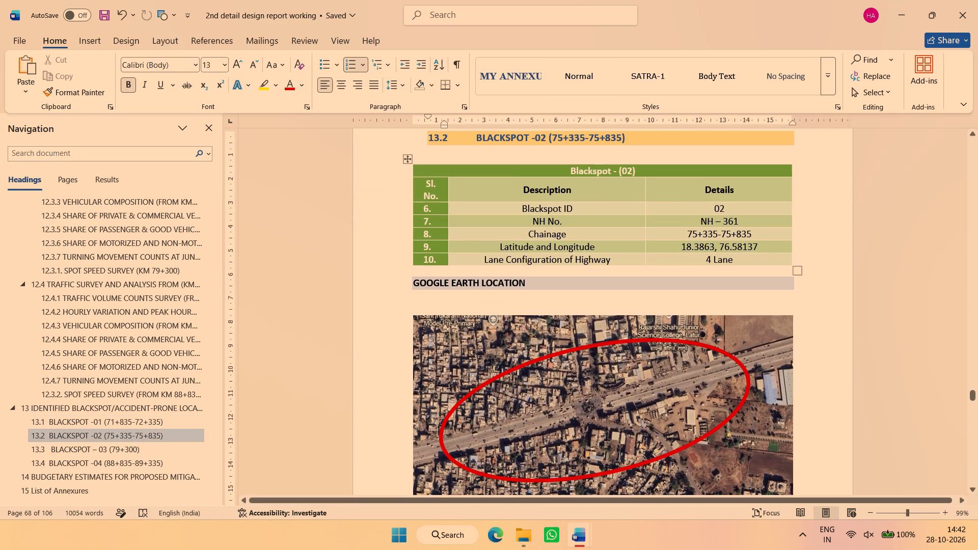
click(425, 210)
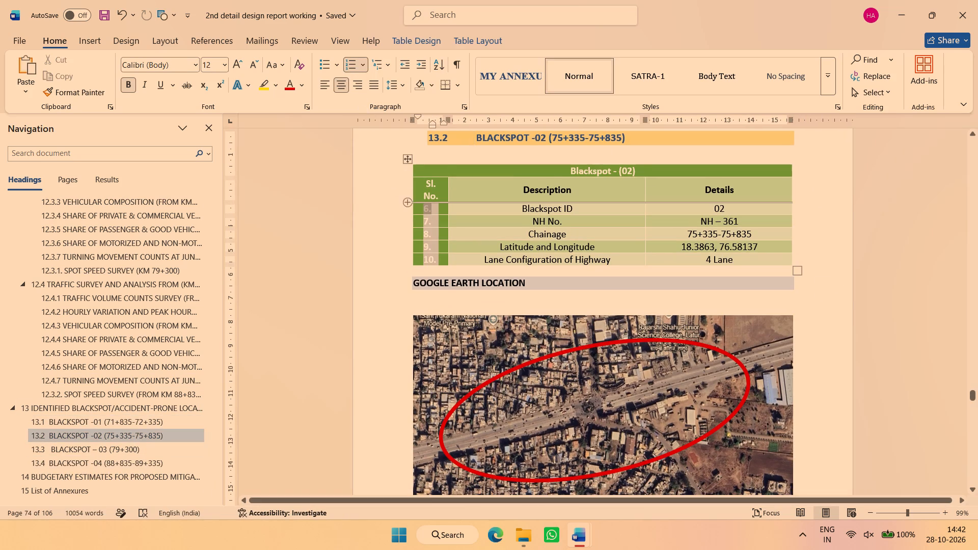
right_click(430, 206)
click(491, 338)
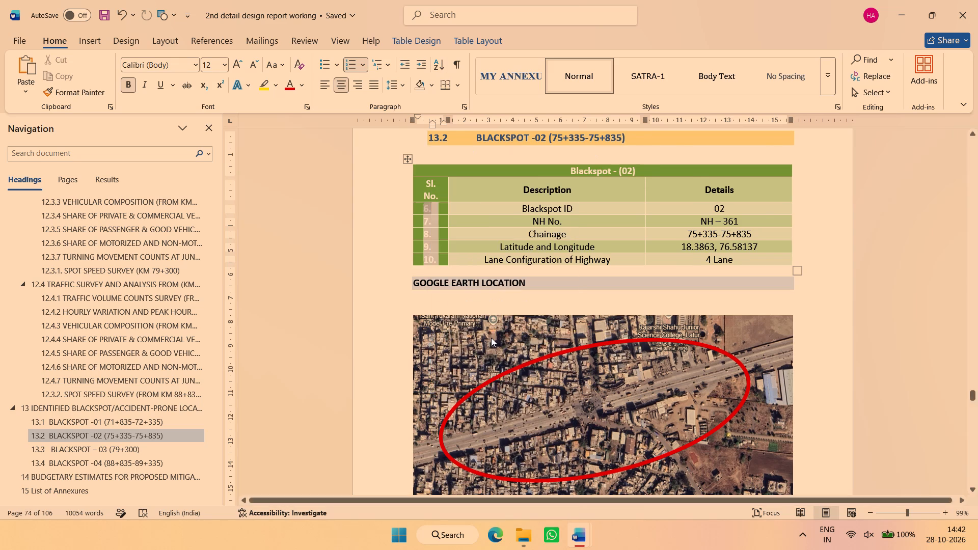
Restart the serial numbering at 1 in the Blackspot - (03) details table of section 13.3.
click(116, 453)
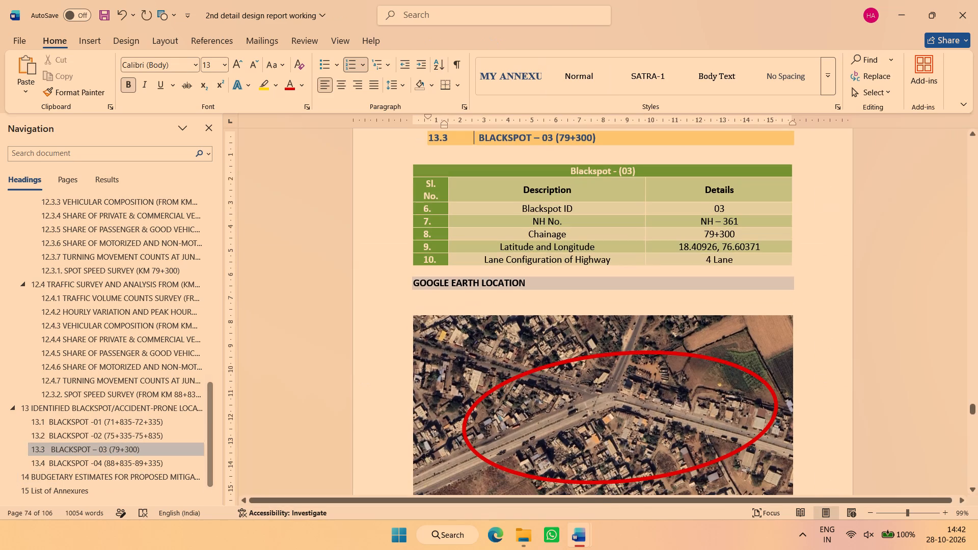
click(427, 206)
right_click(427, 206)
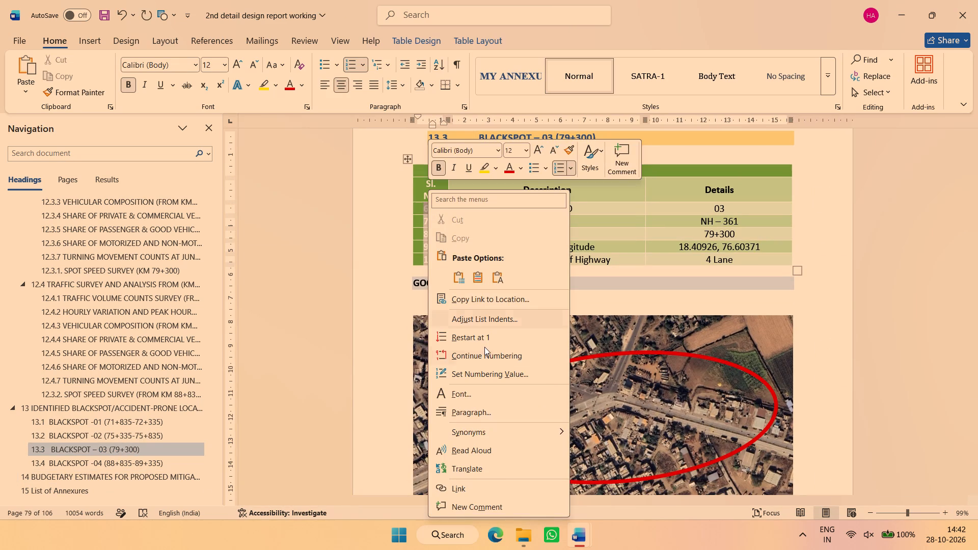
click(483, 341)
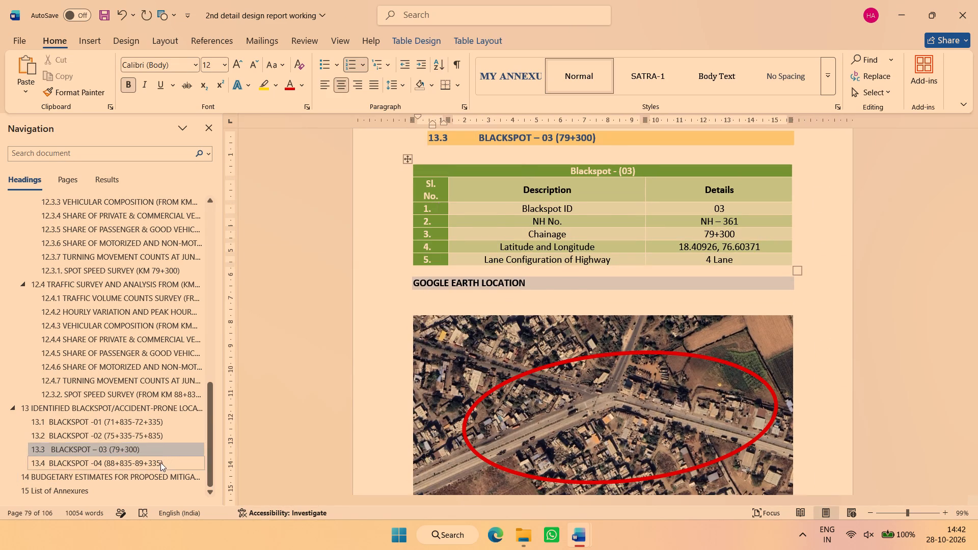
Restart the serial numbering at 1 in the Blackspot - (04) details table of section 13.4.
click(160, 462)
right_click(428, 207)
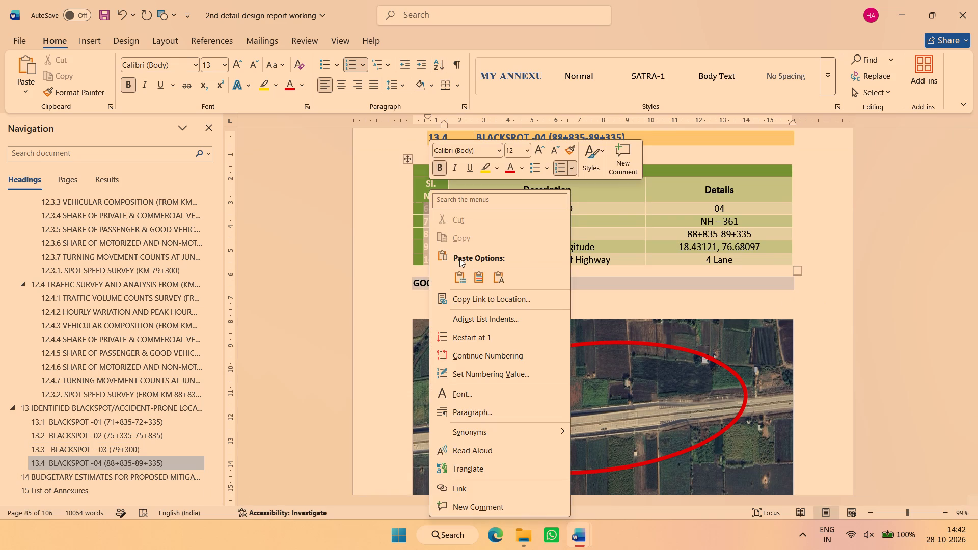
click(488, 336)
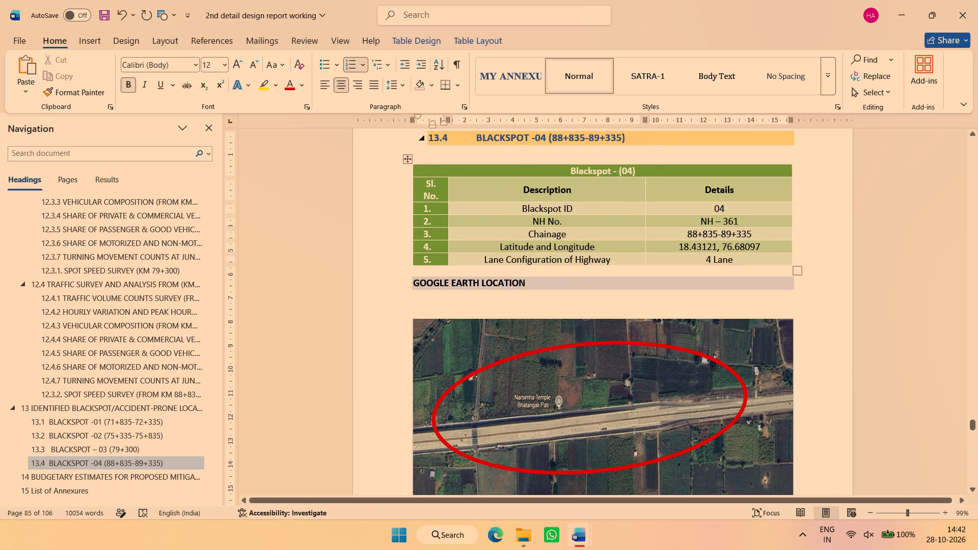
Examine the section 12 traffic survey content, focusing on the 12.1.2 peak hour paragraph and Table 12-2.
click(144, 474)
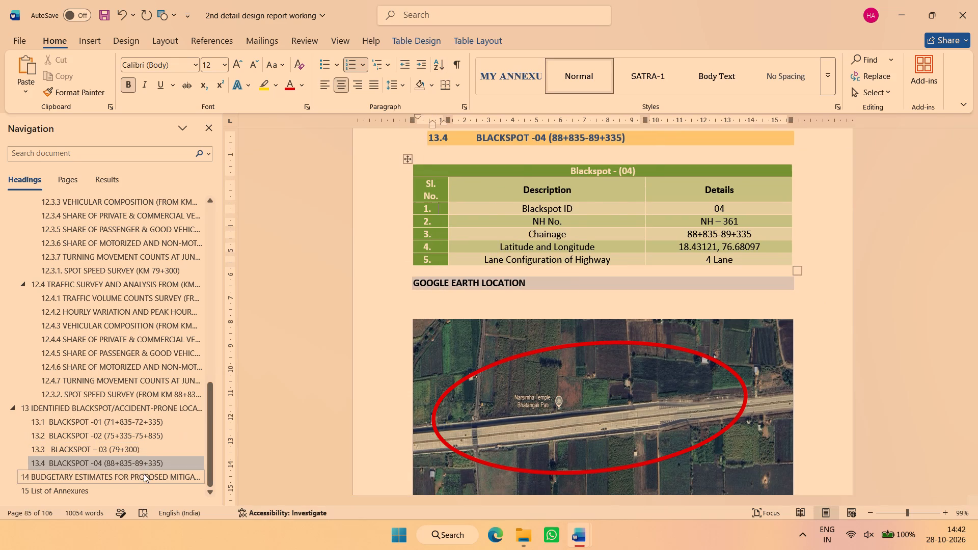
click(143, 413)
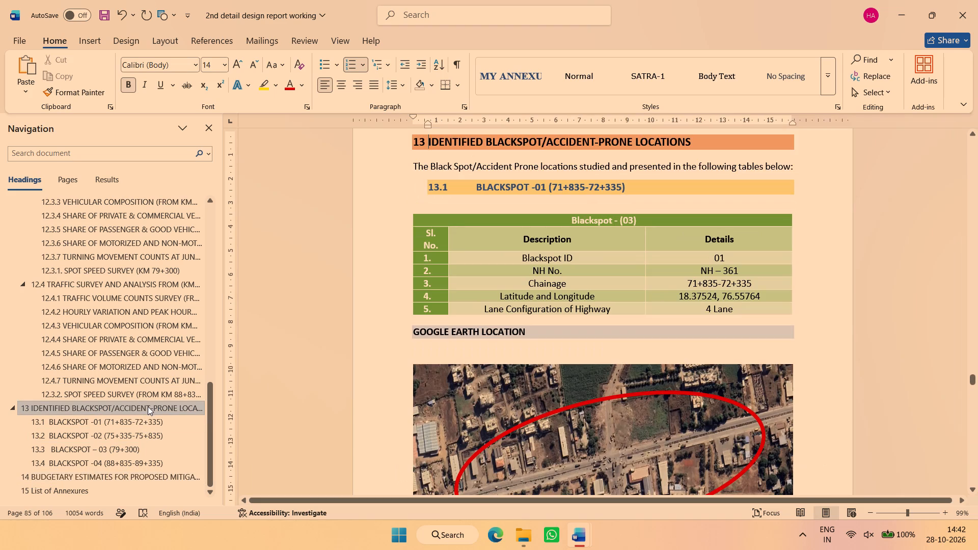
click(127, 283)
scroll(138, 433, up, 3)
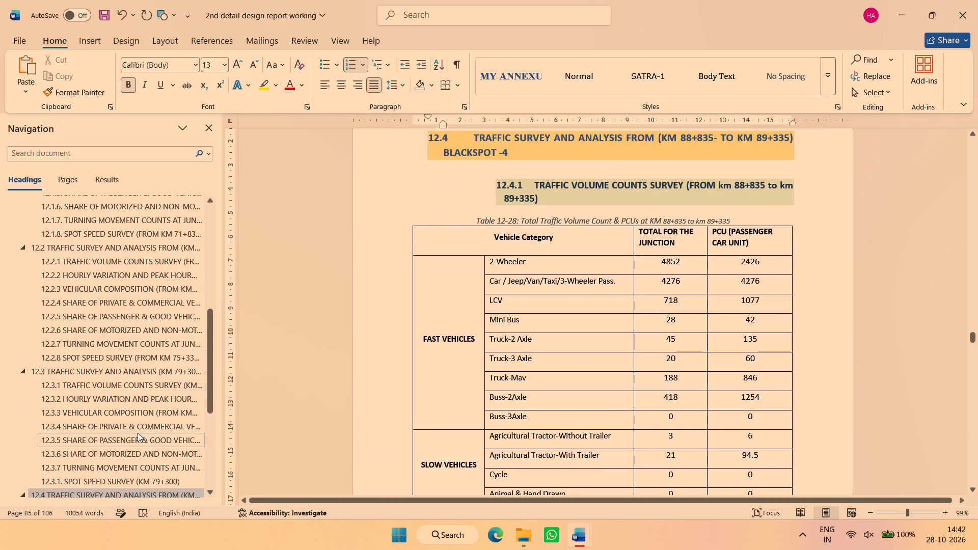
scroll(138, 433, up, 3)
click(123, 325)
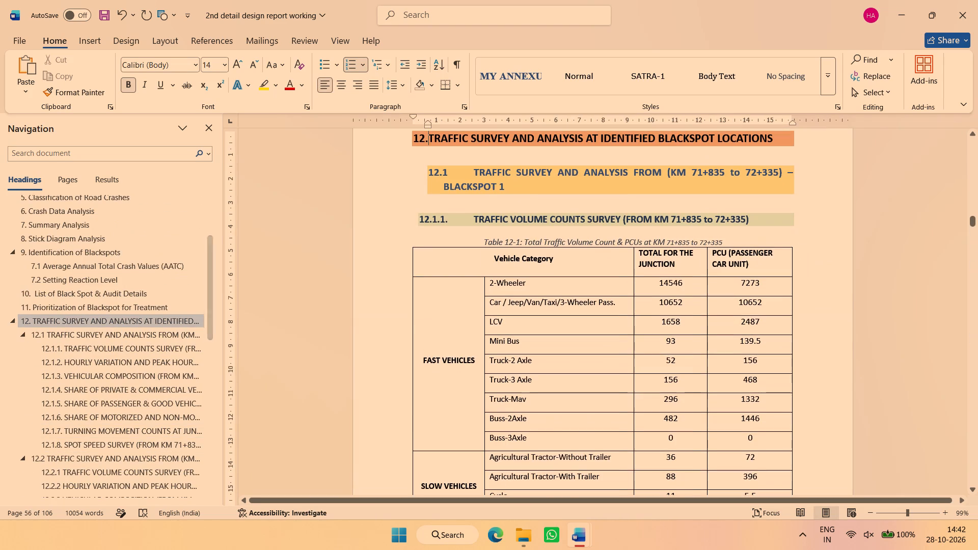
click(506, 200)
scroll(540, 320, down, 17)
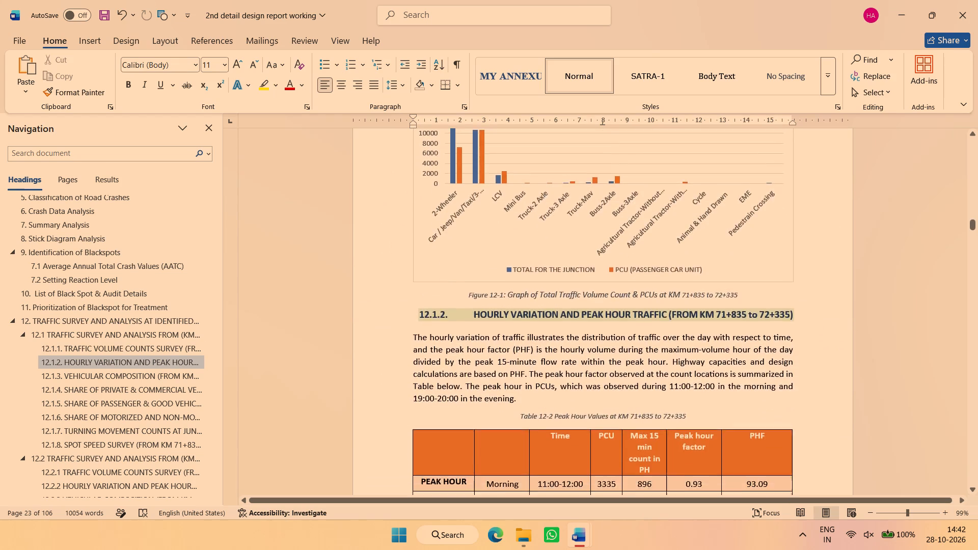
scroll(544, 333, down, 9)
scroll(544, 333, up, 7)
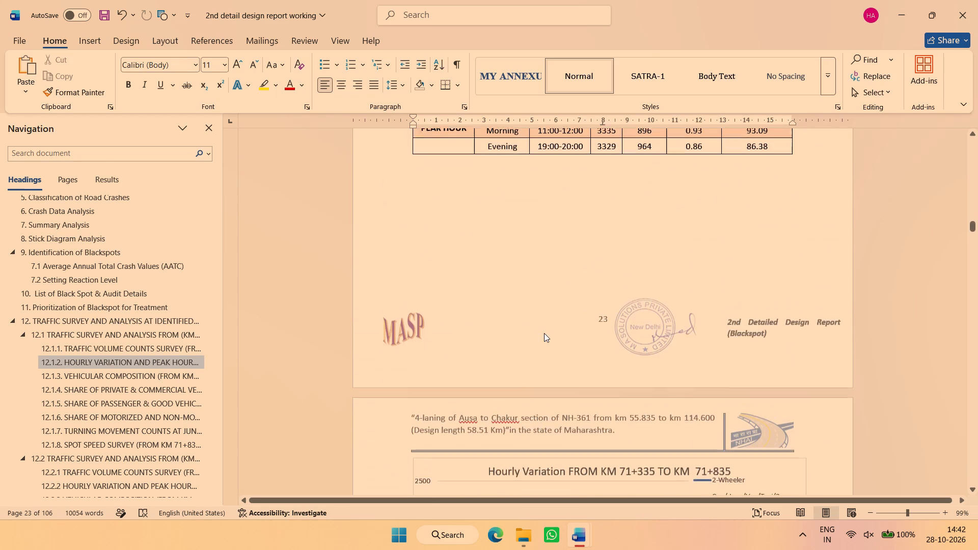
scroll(544, 333, up, 2)
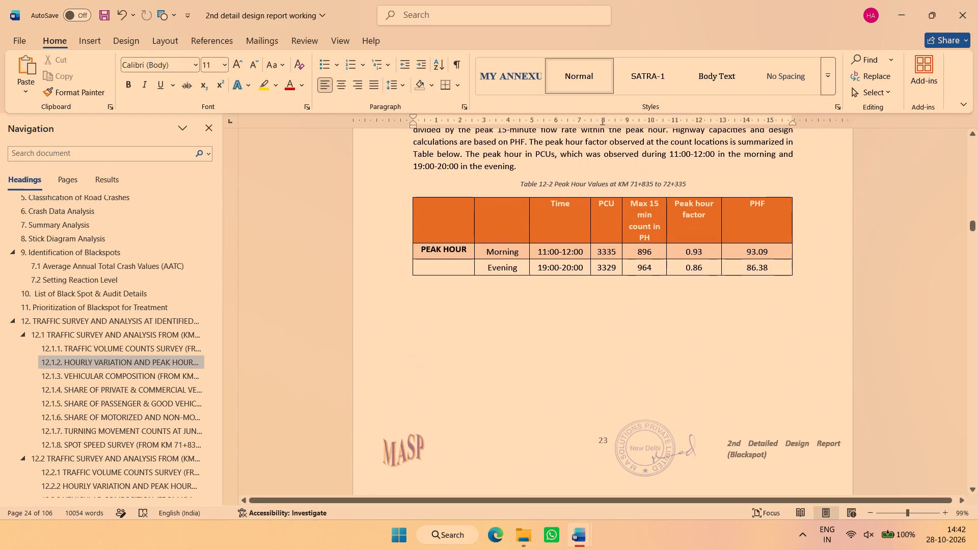
scroll(544, 333, up, 1)
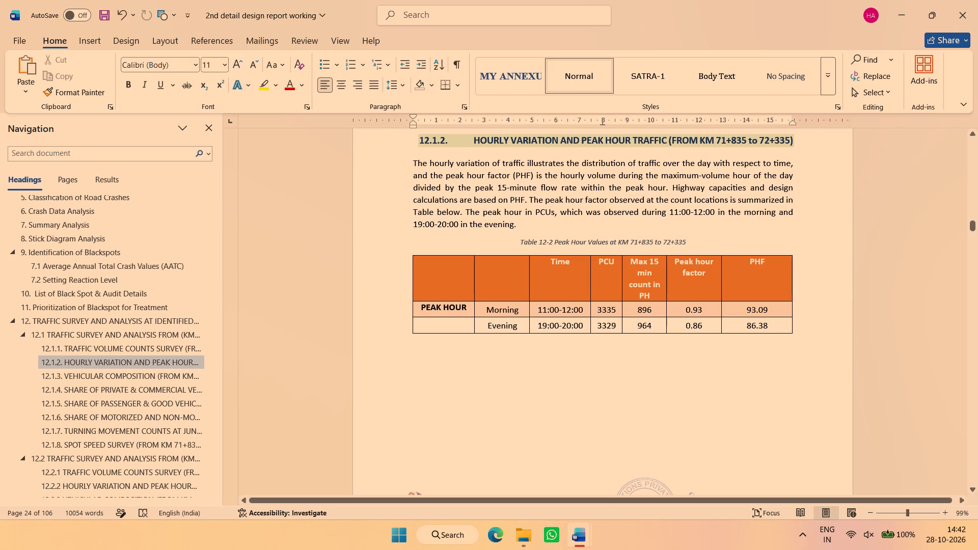
drag(514, 239, 712, 312)
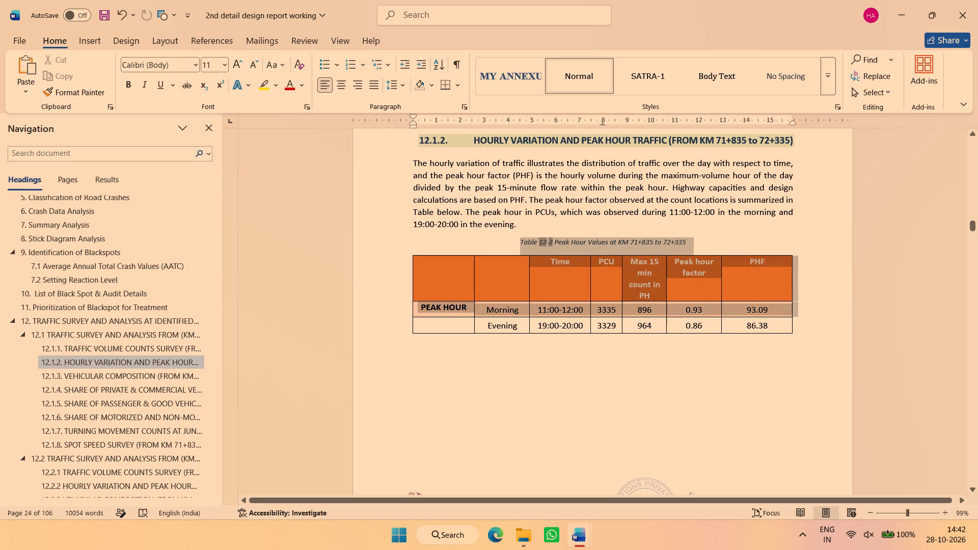
drag(712, 312, 714, 321)
click(700, 358)
Examine the 12.1.3 vehicular composition paragraph and the 12.2.2 hourly variation and peak hour text.
scroll(664, 336, down, 8)
scroll(553, 318, down, 1)
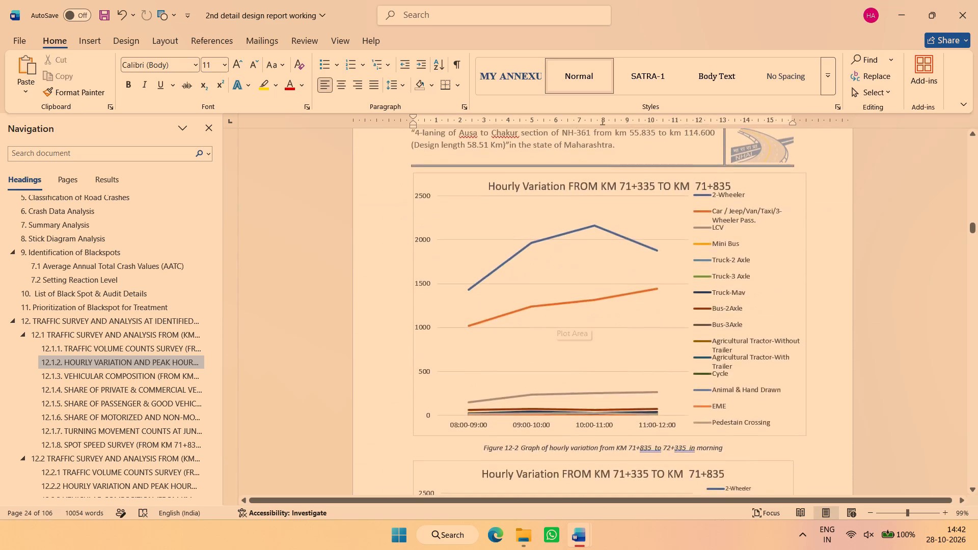
scroll(553, 318, down, 12)
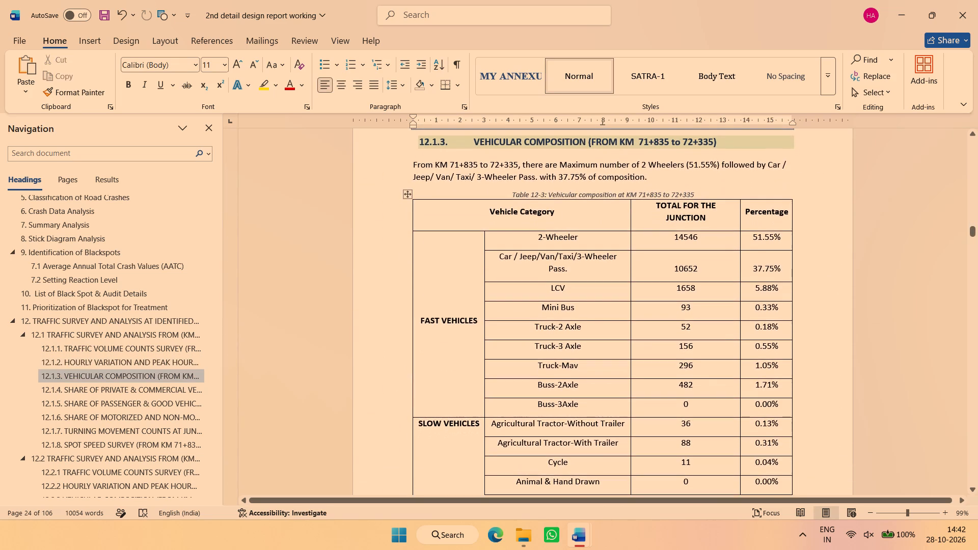
drag(414, 161, 514, 162)
click(514, 174)
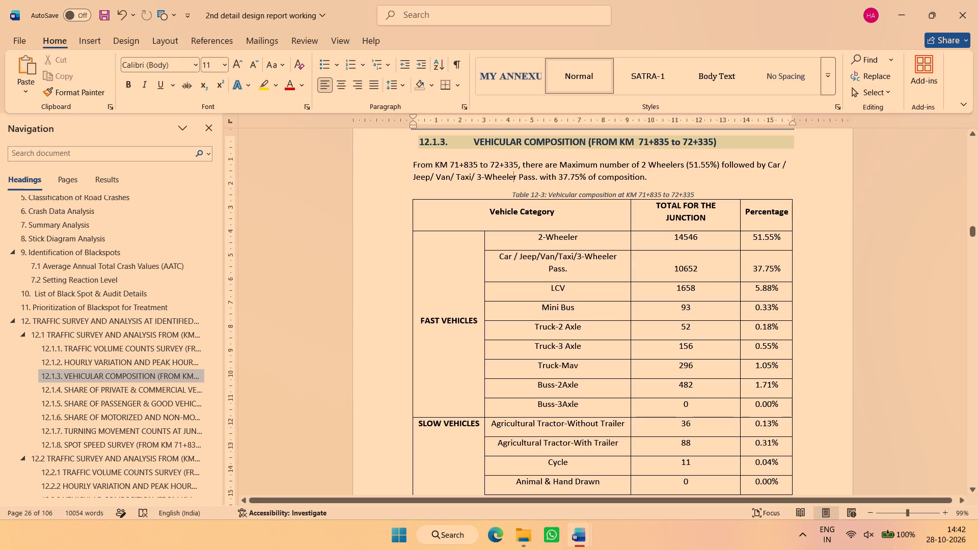
drag(674, 173, 402, 149)
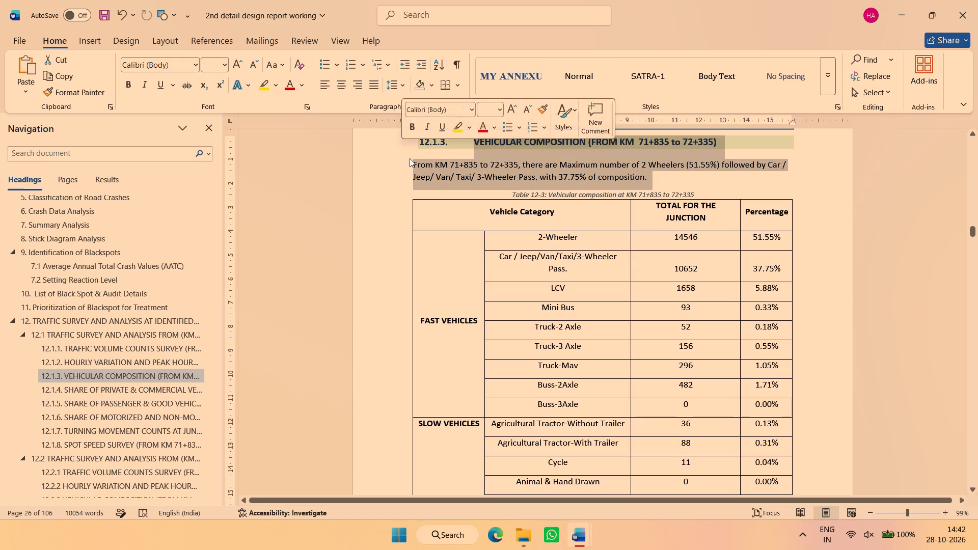
click(428, 172)
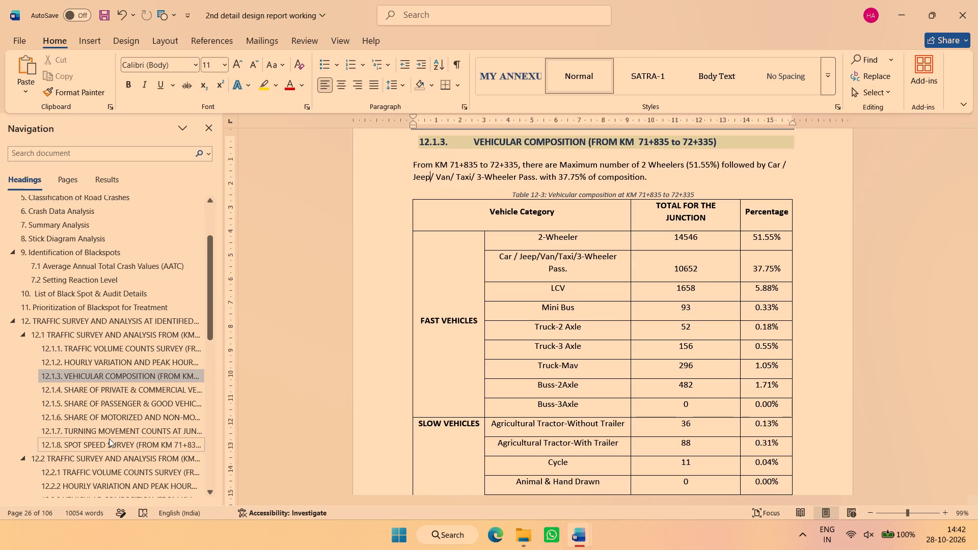
click(124, 479)
drag(452, 175, 507, 189)
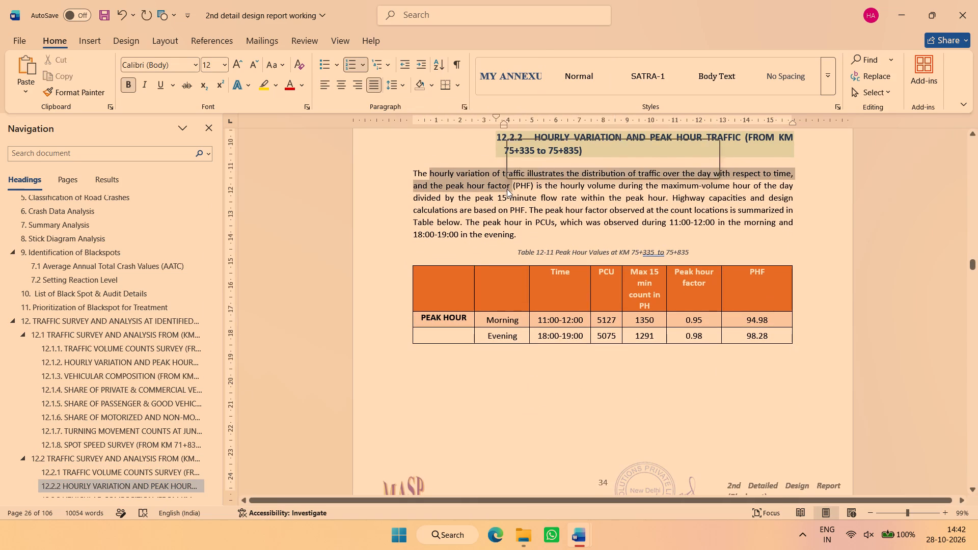
click(528, 199)
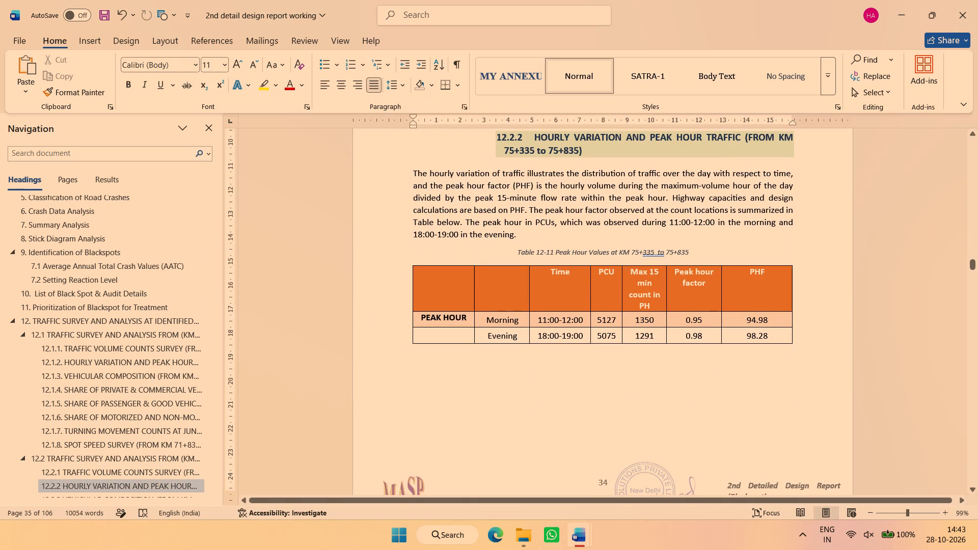
Open Detailed Design Report _Ausa-Chakur from the 2nd Detail Design Report folder, review its 12.1.2 peak hour section, and close it.
click(977, 549)
click(329, 42)
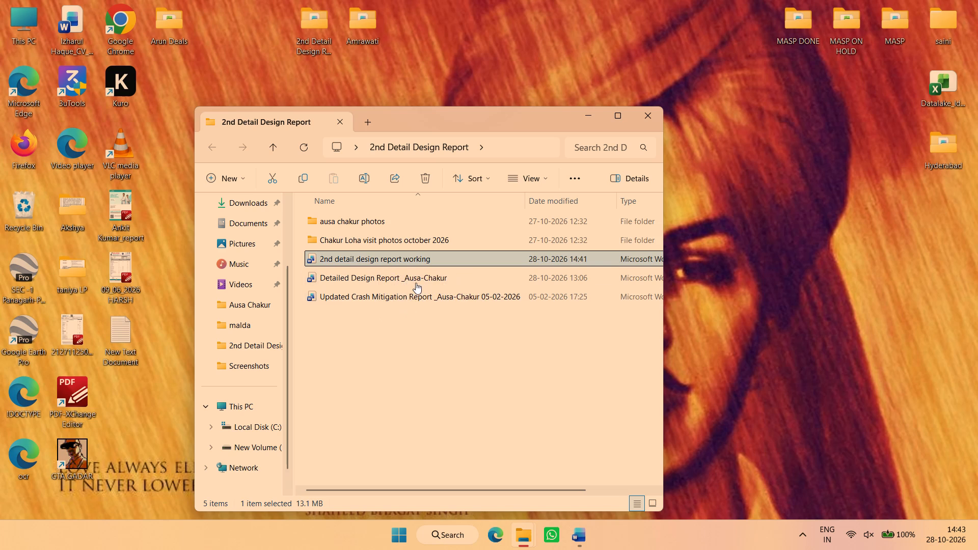
click(414, 276)
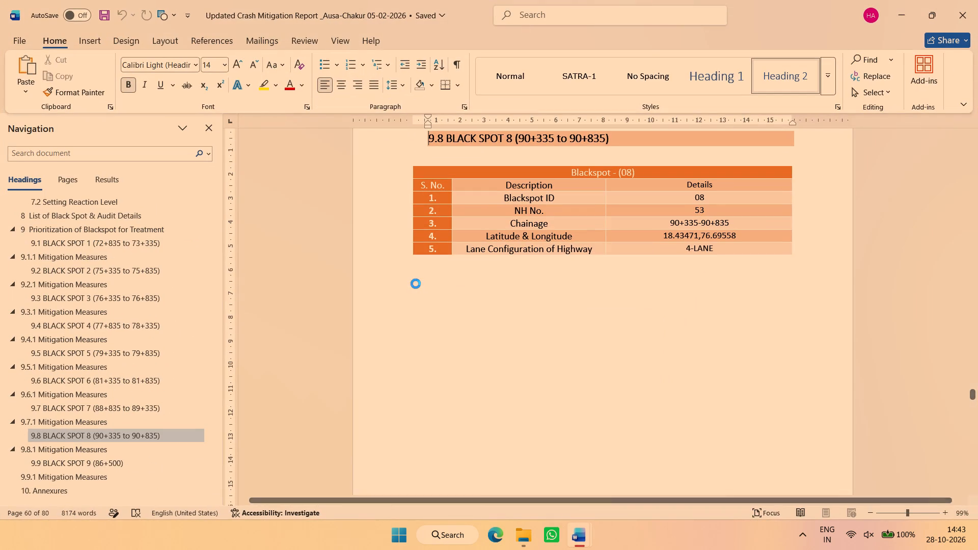
click(129, 426)
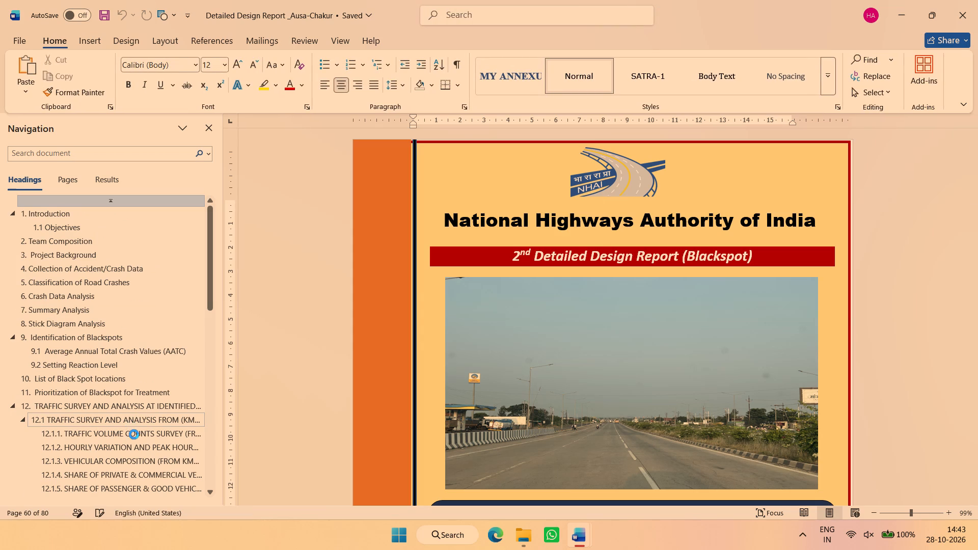
click(137, 435)
click(138, 429)
click(137, 449)
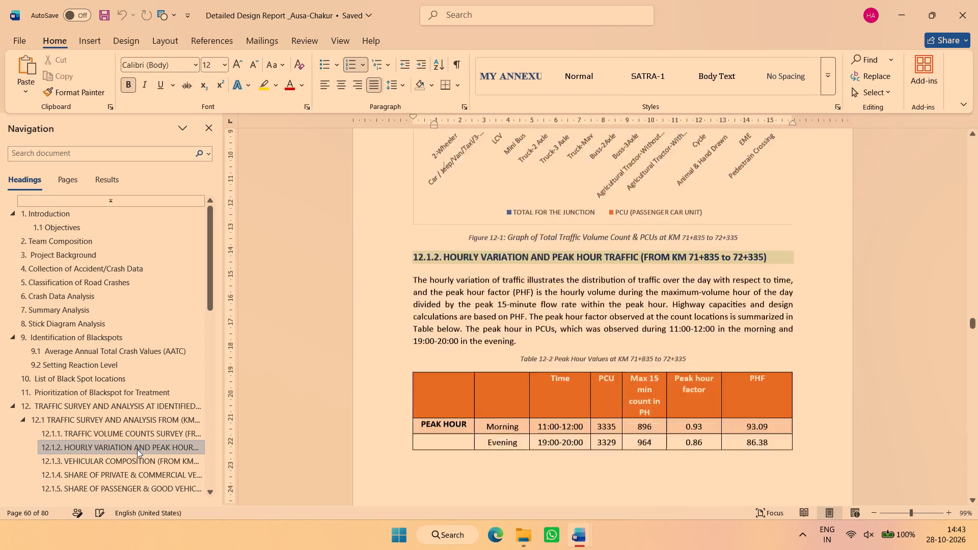
drag(464, 166, 516, 180)
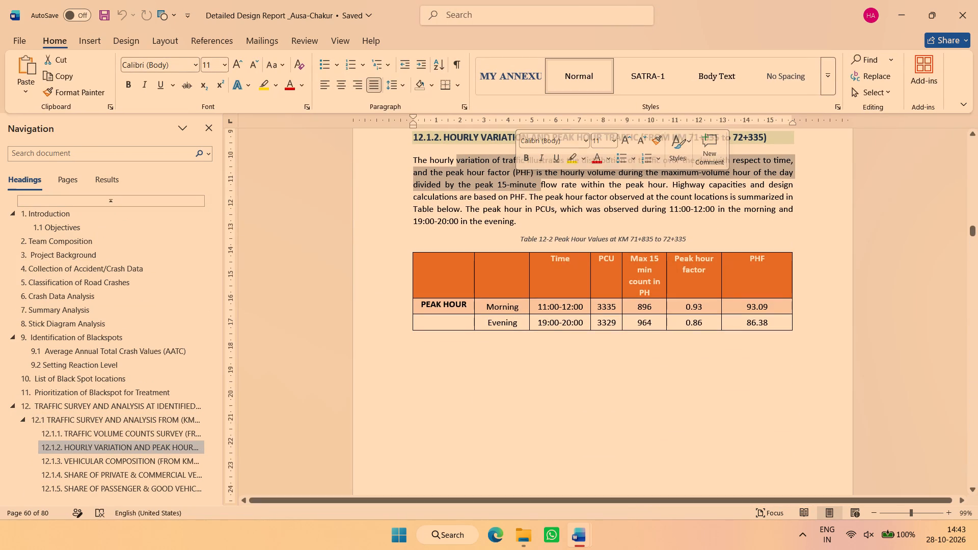
click(511, 191)
click(977, 0)
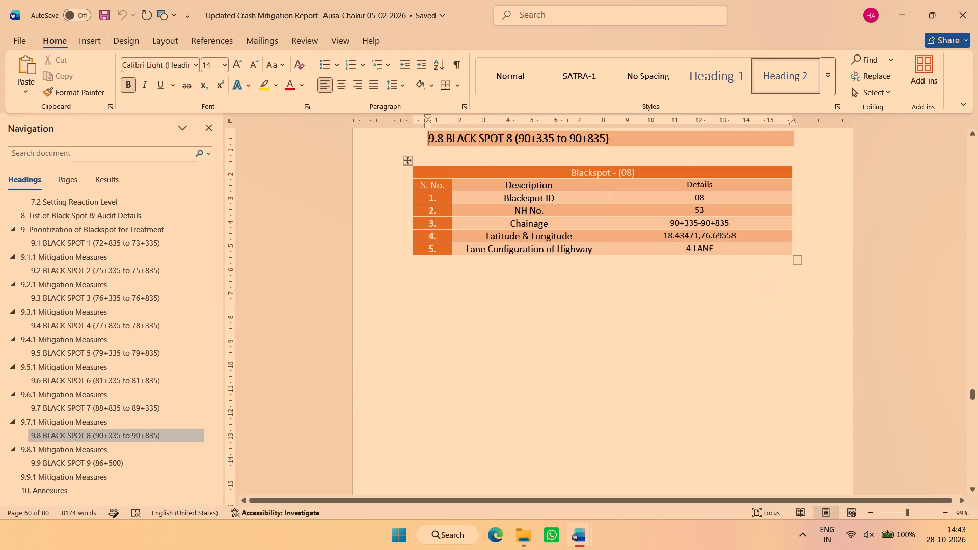
Examine the Description and Details entries of the Blackspot - (08) table under heading 9.8 in the Updated Crash Mitigation Report.
click(614, 250)
click(632, 236)
click(640, 225)
click(653, 209)
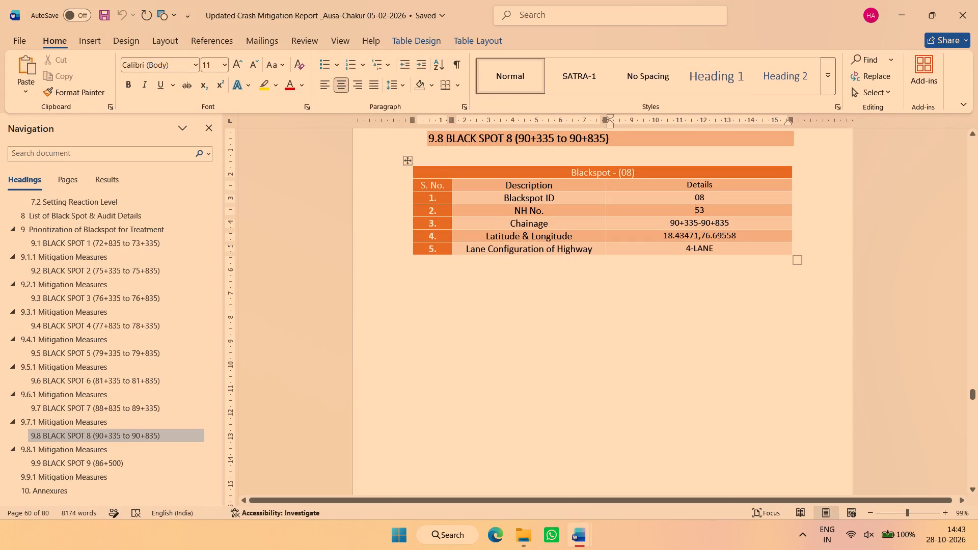
click(658, 195)
click(658, 182)
click(574, 187)
click(574, 201)
click(572, 205)
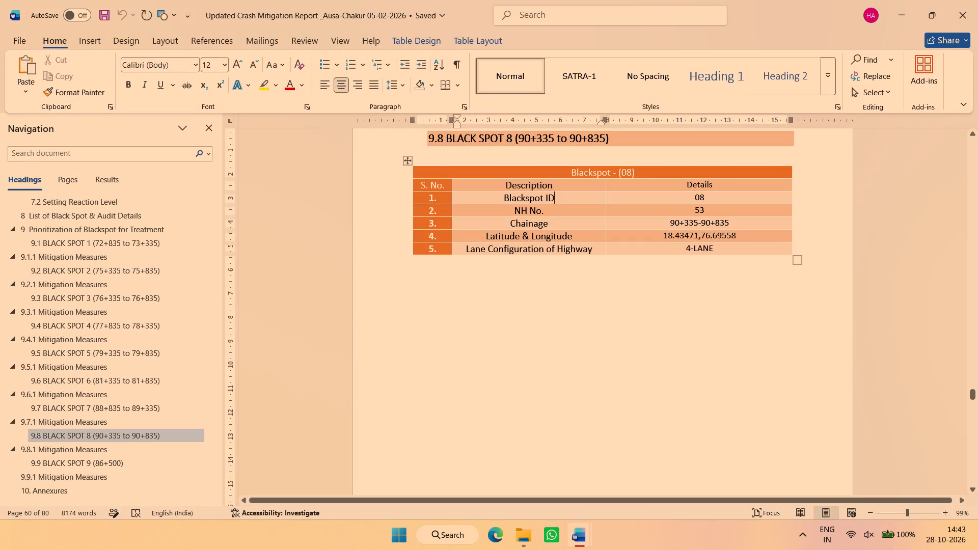
click(575, 211)
click(576, 225)
click(586, 236)
click(600, 249)
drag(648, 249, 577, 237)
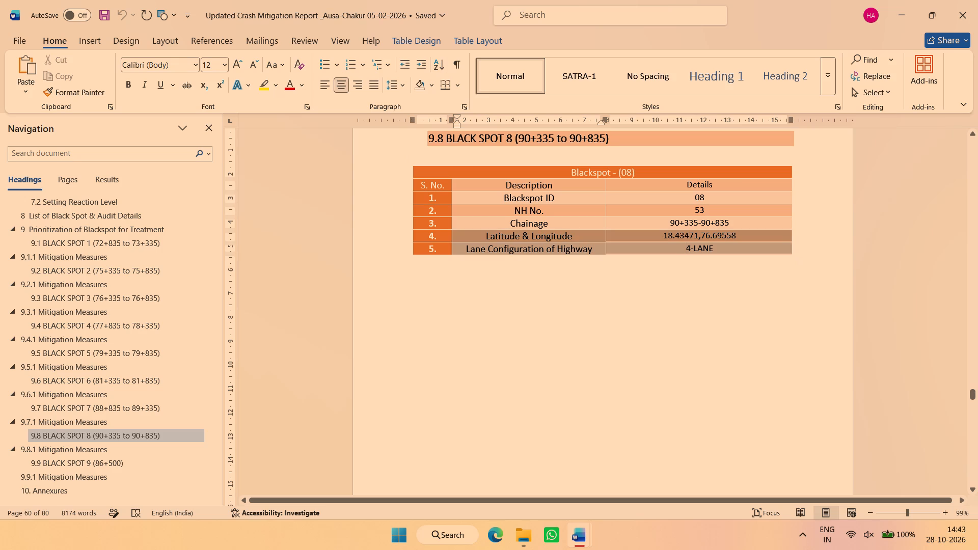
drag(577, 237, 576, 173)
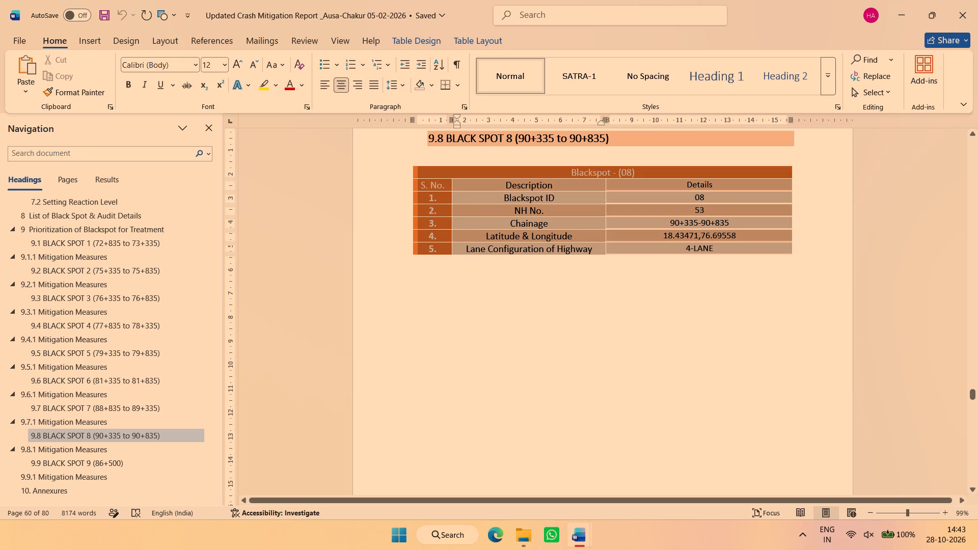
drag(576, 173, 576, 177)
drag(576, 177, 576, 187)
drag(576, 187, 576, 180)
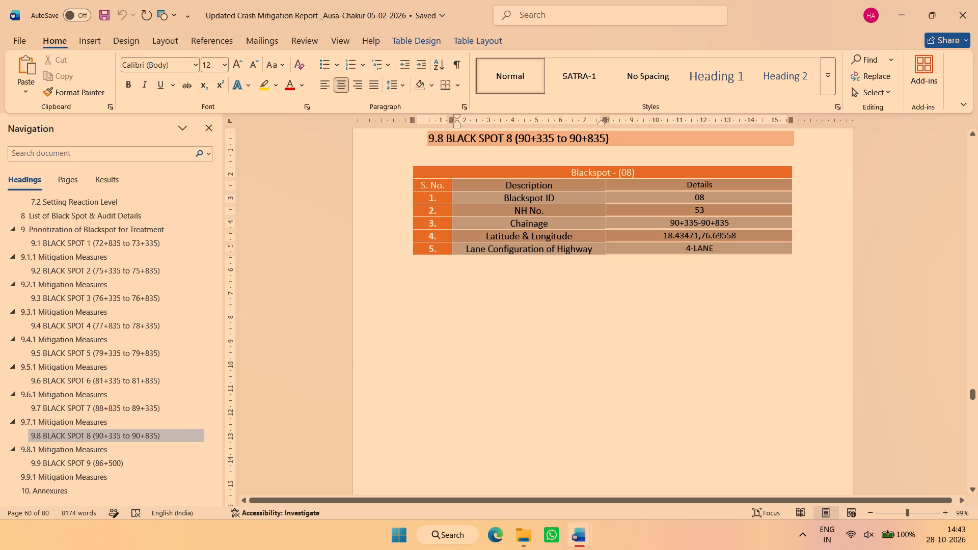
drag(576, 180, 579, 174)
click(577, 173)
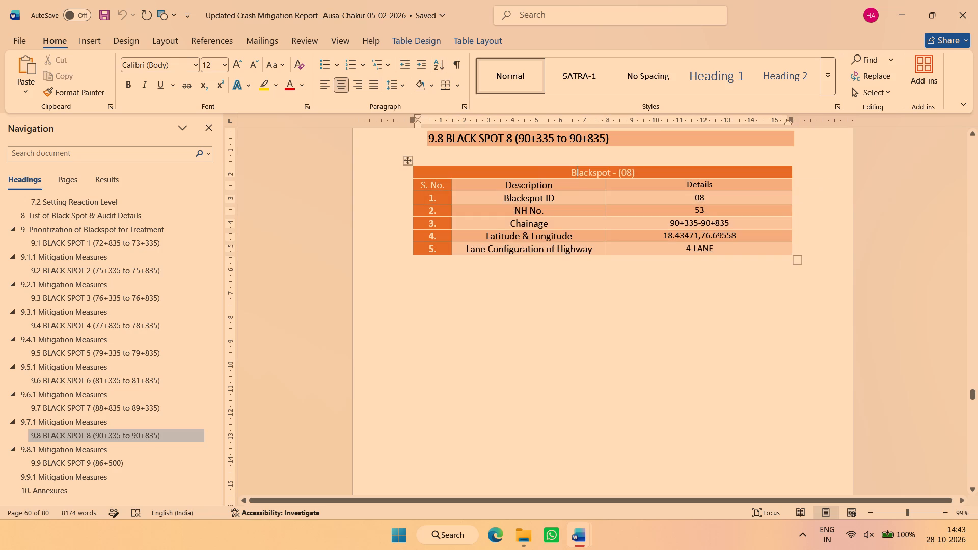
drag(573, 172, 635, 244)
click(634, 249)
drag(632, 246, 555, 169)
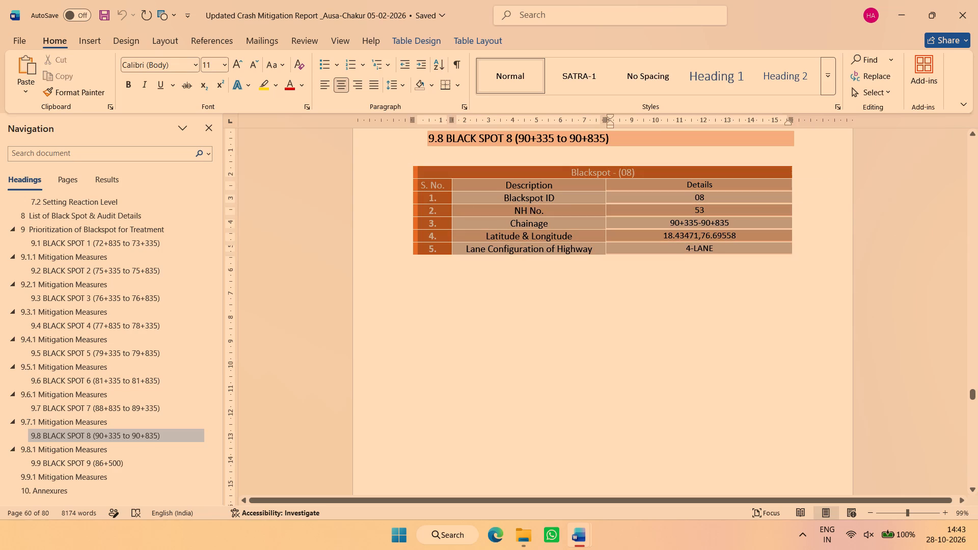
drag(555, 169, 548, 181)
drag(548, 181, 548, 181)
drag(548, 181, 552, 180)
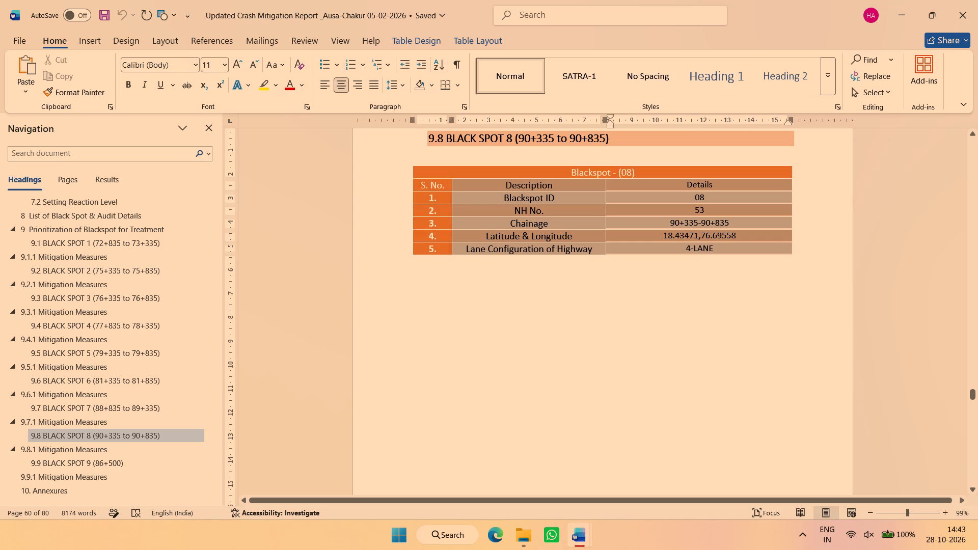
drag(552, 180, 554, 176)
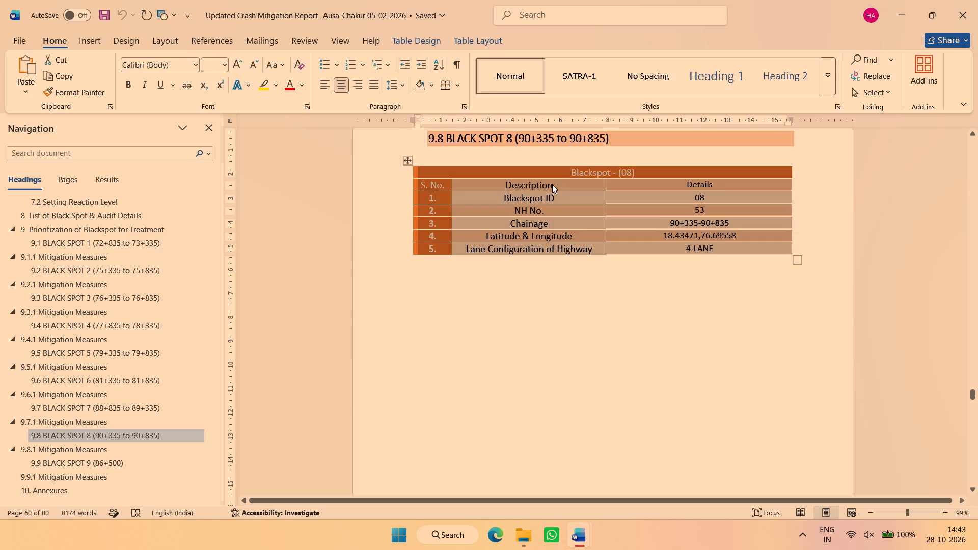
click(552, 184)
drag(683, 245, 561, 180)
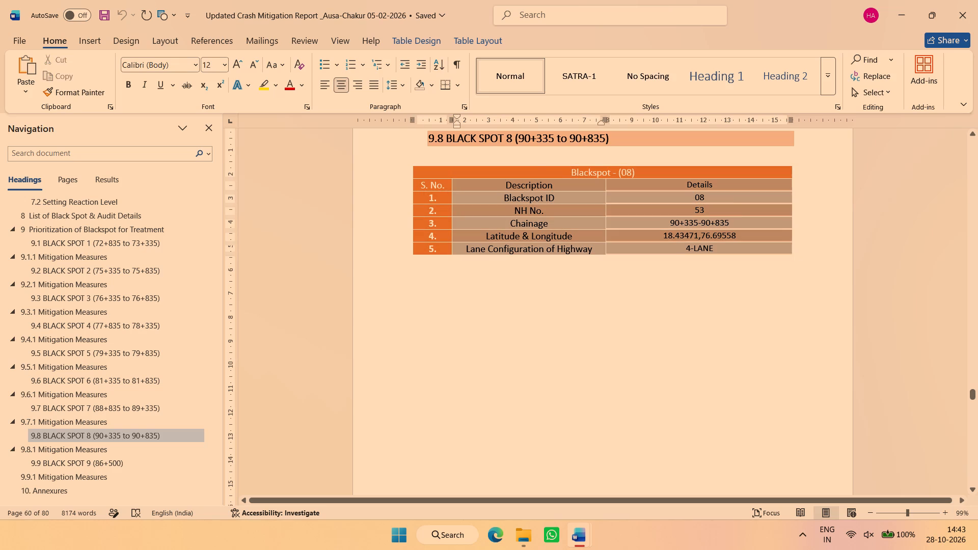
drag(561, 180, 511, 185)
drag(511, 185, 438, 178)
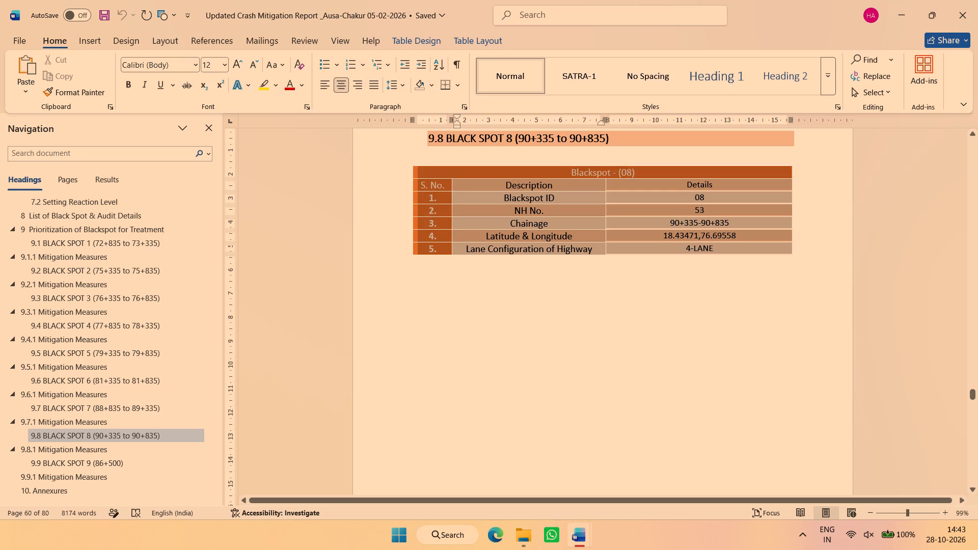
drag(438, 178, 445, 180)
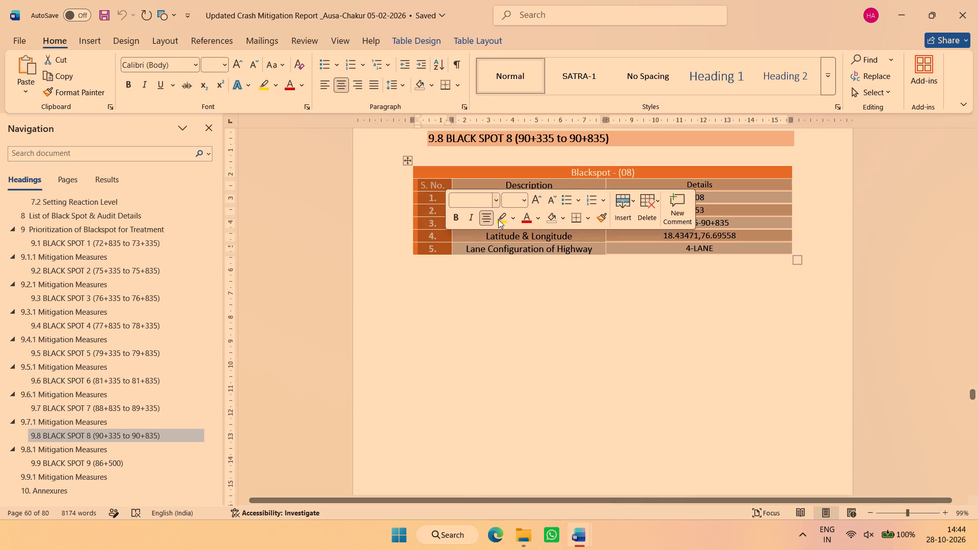
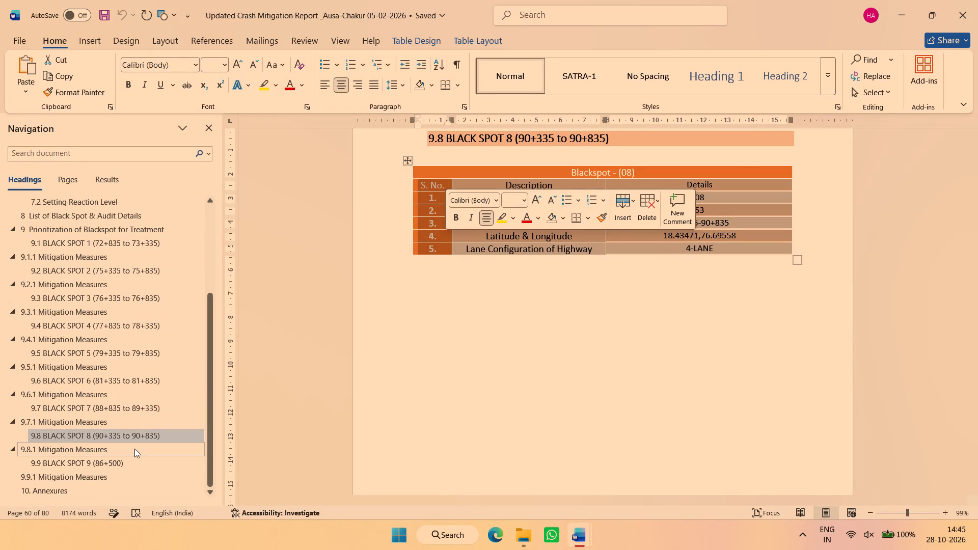
Compare the Black Spot 1 to 9 sections and their Mitigation Measures tables under headings 9.1 to 9.9.1.
click(142, 462)
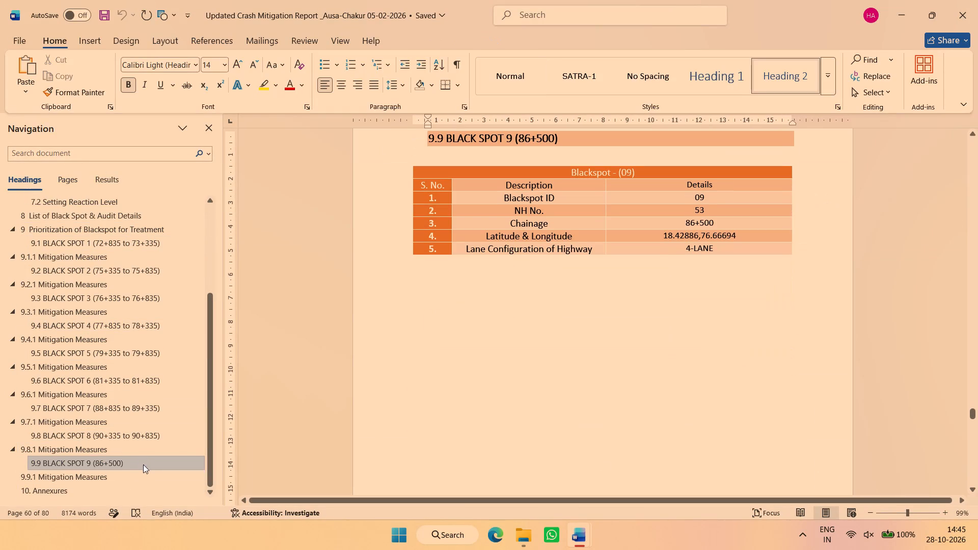
click(143, 471)
click(144, 462)
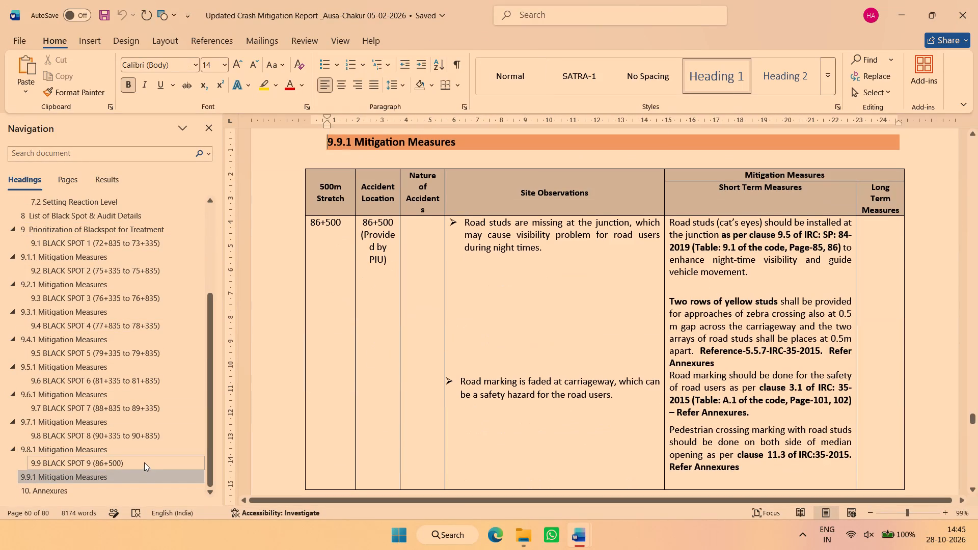
click(145, 453)
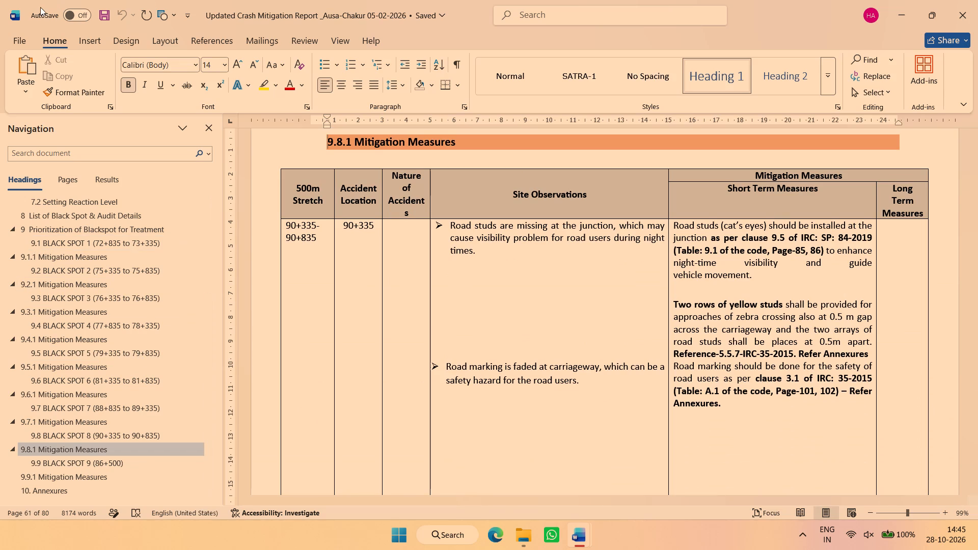
click(128, 240)
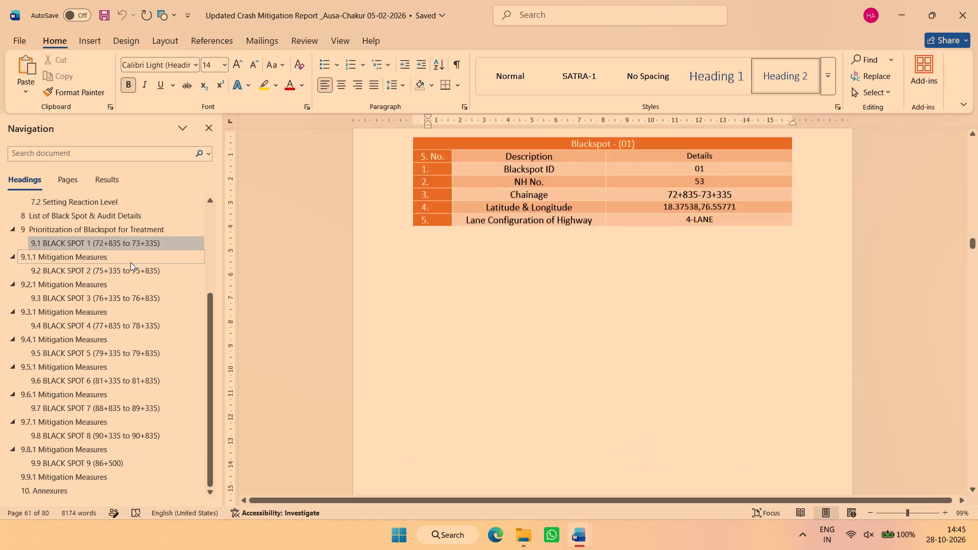
click(127, 269)
click(135, 292)
click(148, 325)
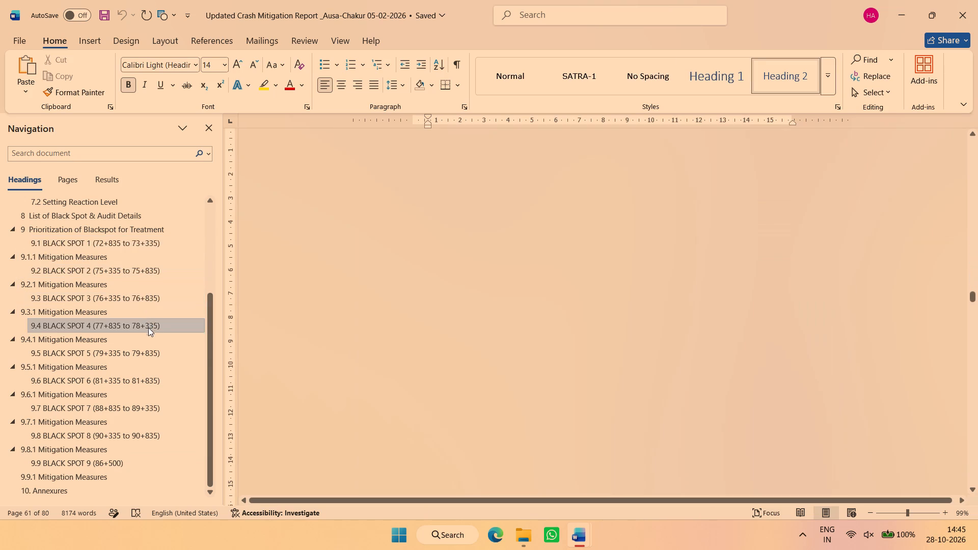
click(158, 353)
click(167, 395)
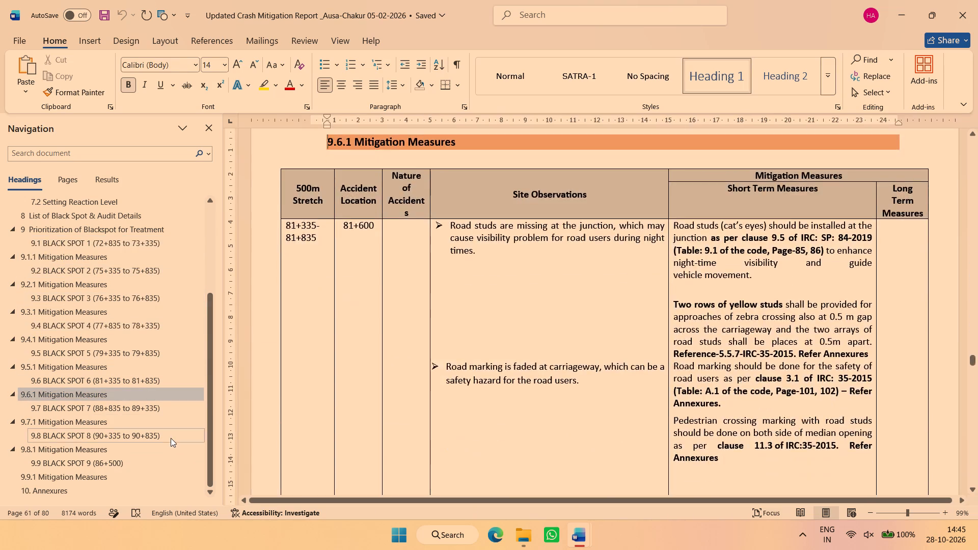
click(171, 438)
Minimize the crash mitigation report and the folder window, and return to the 2nd detail design report working document.
click(914, 3)
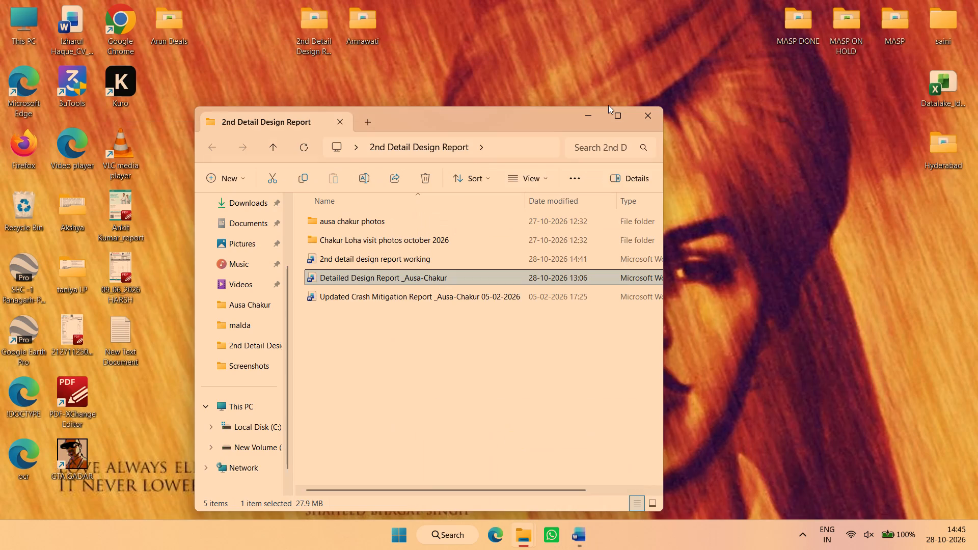
click(590, 115)
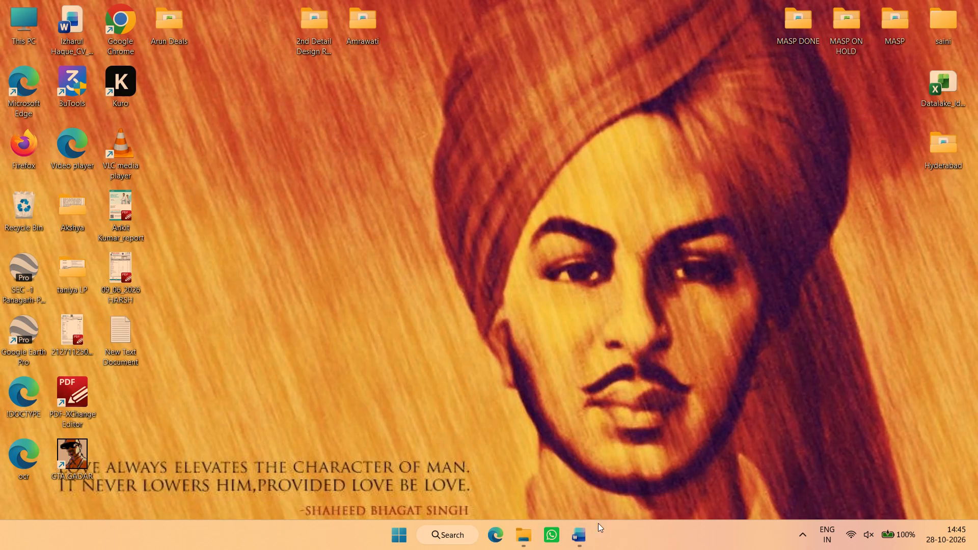
click(568, 538)
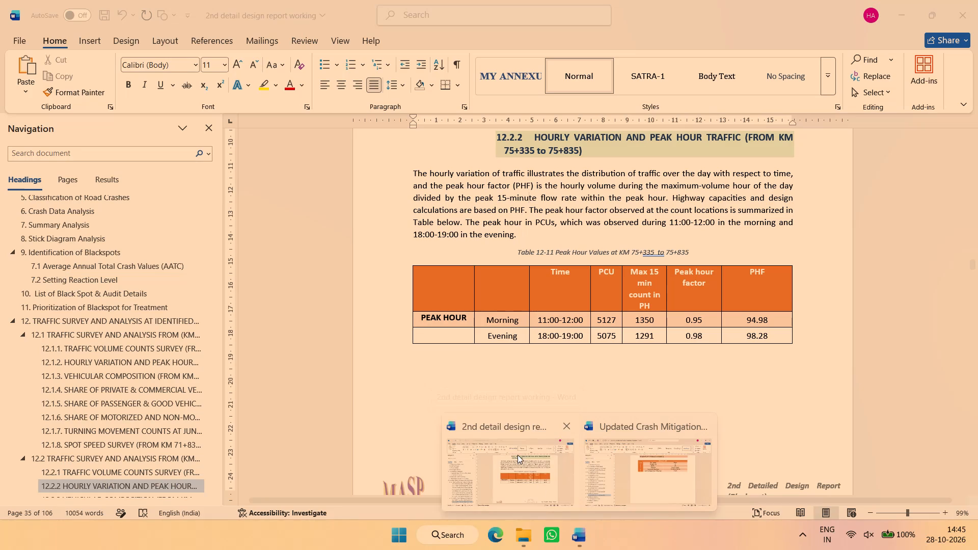
click(518, 455)
Copy the formatting of the 12.1 heading's number onto the 12.2 Blackspot 2 traffic survey heading with Format Painter.
scroll(532, 296, up, 3)
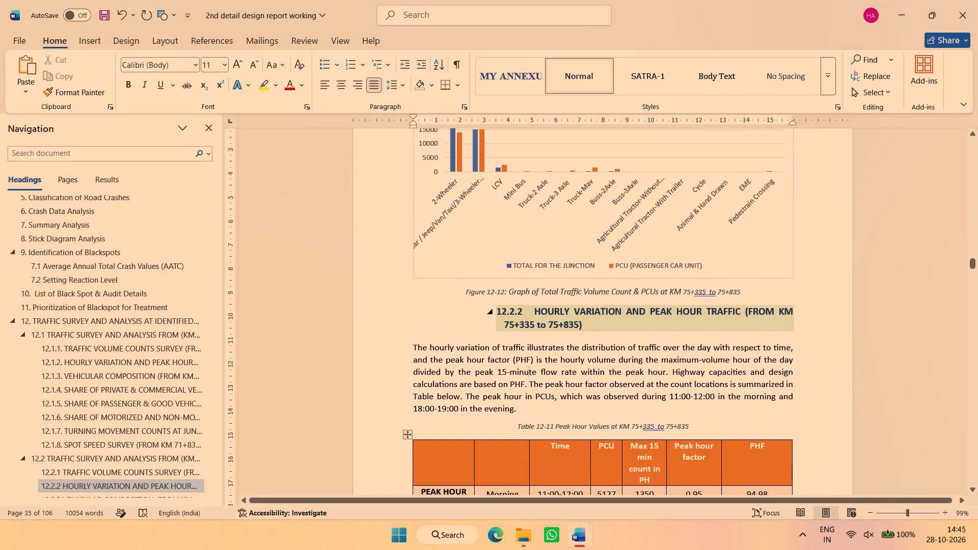
scroll(532, 325, up, 17)
scroll(532, 333, down, 2)
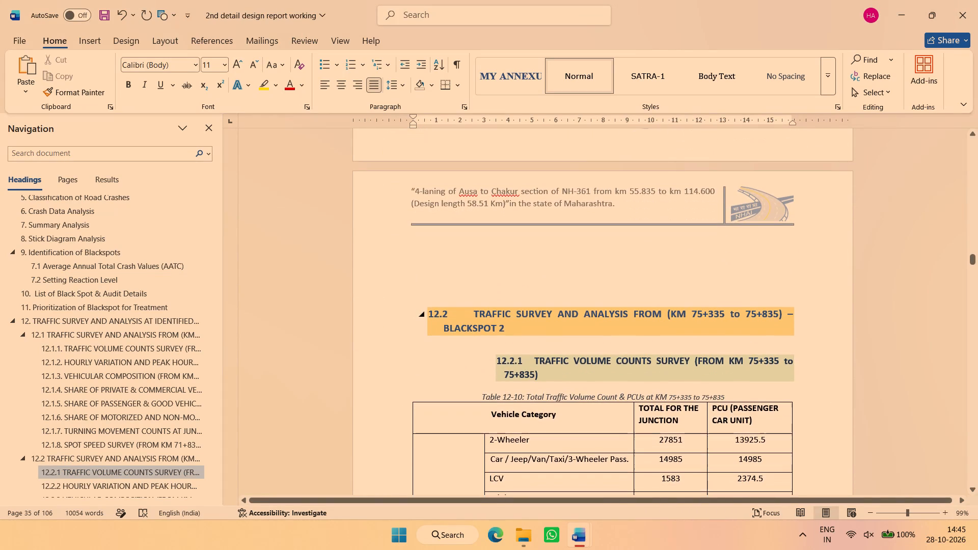
click(442, 276)
click(83, 335)
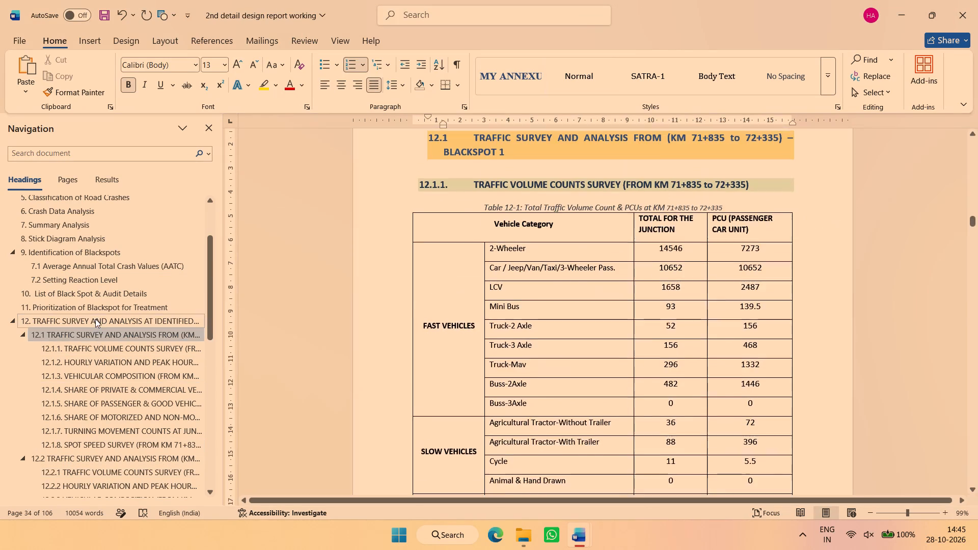
click(95, 319)
scroll(550, 302, down, 1)
scroll(550, 302, up, 2)
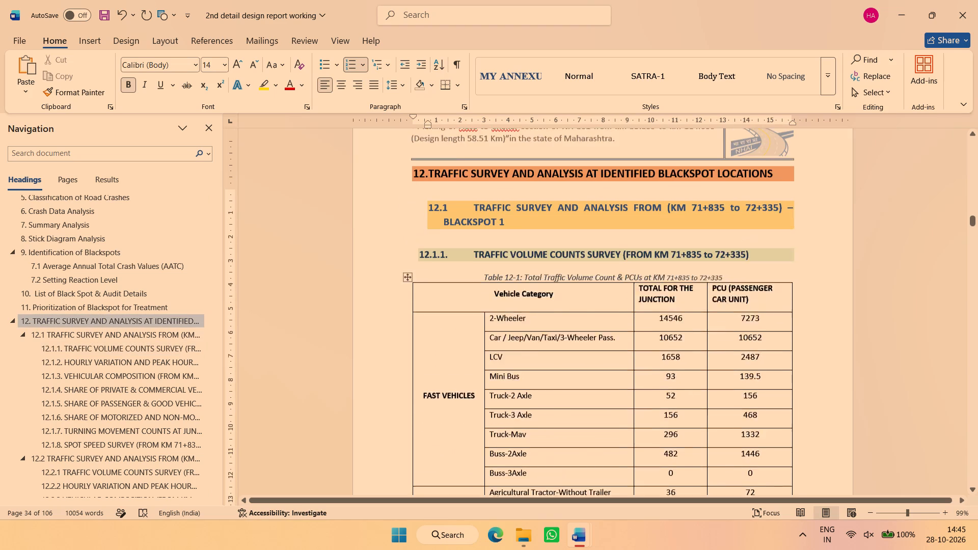
click(417, 245)
click(439, 233)
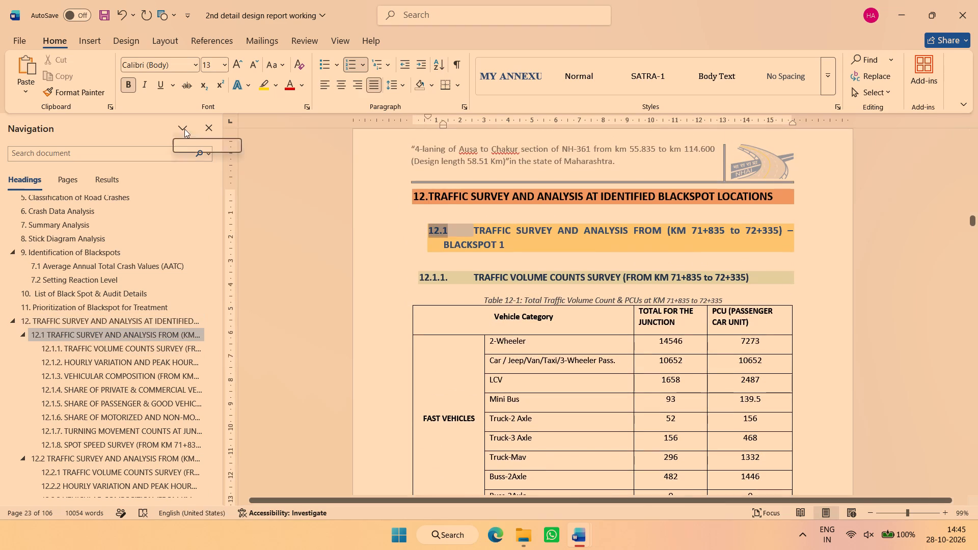
click(81, 96)
scroll(493, 289, down, 14)
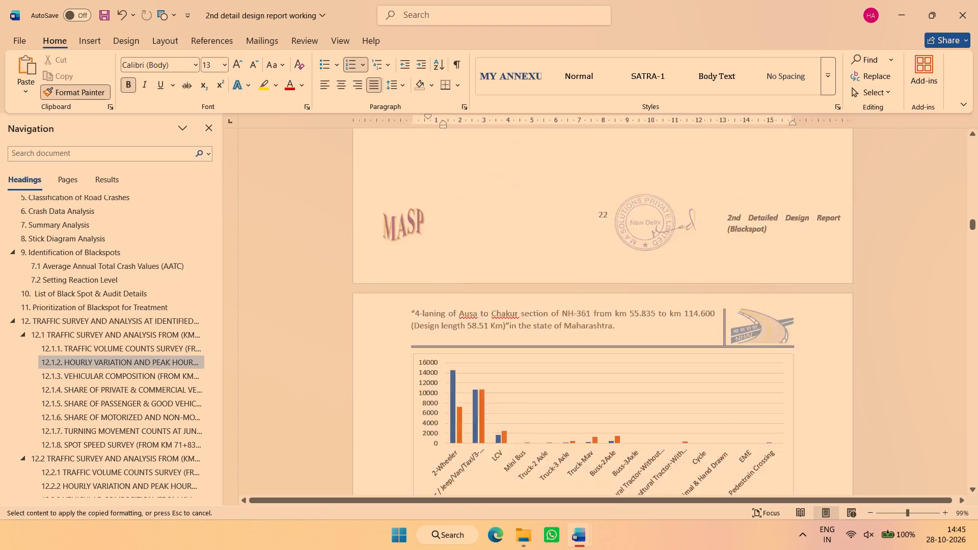
scroll(490, 285, down, 18)
scroll(490, 284, up, 2)
scroll(490, 283, down, 20)
scroll(490, 283, down, 8)
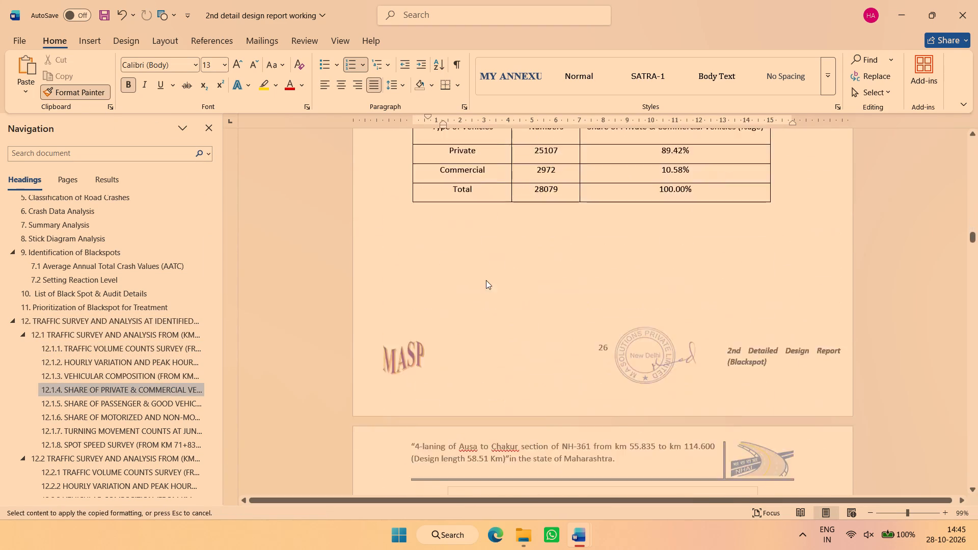
scroll(486, 280, down, 20)
scroll(486, 280, down, 19)
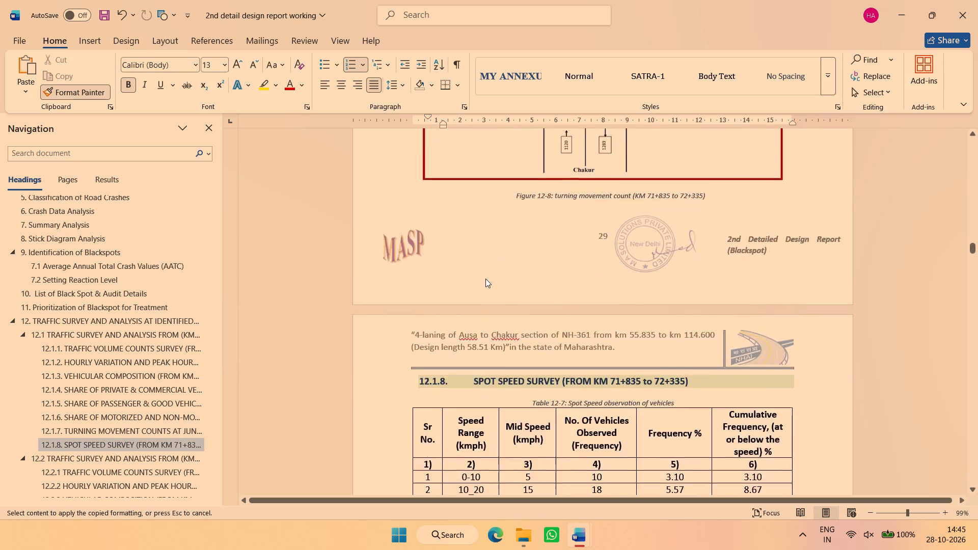
scroll(485, 279, down, 20)
scroll(485, 279, down, 20)
scroll(485, 279, down, 2)
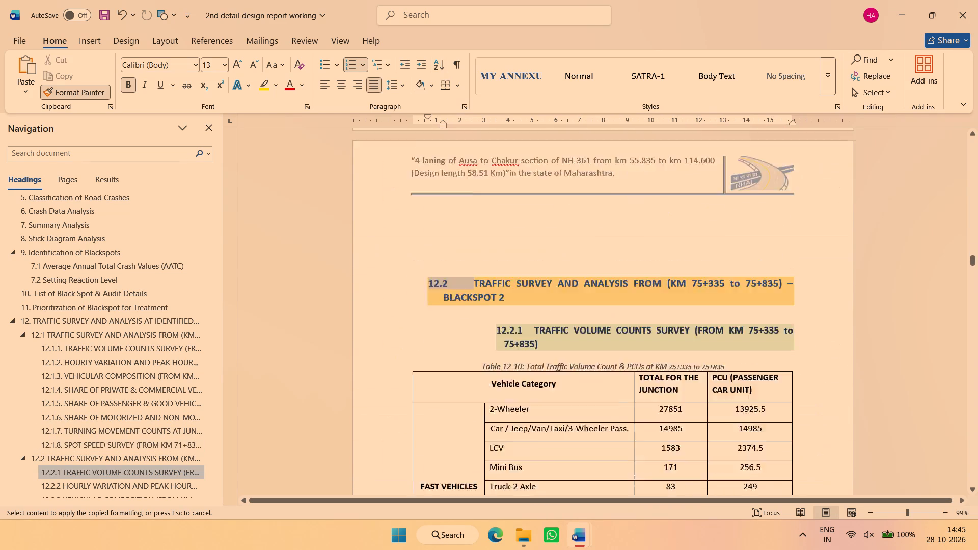
scroll(473, 243, up, 2)
click(464, 213)
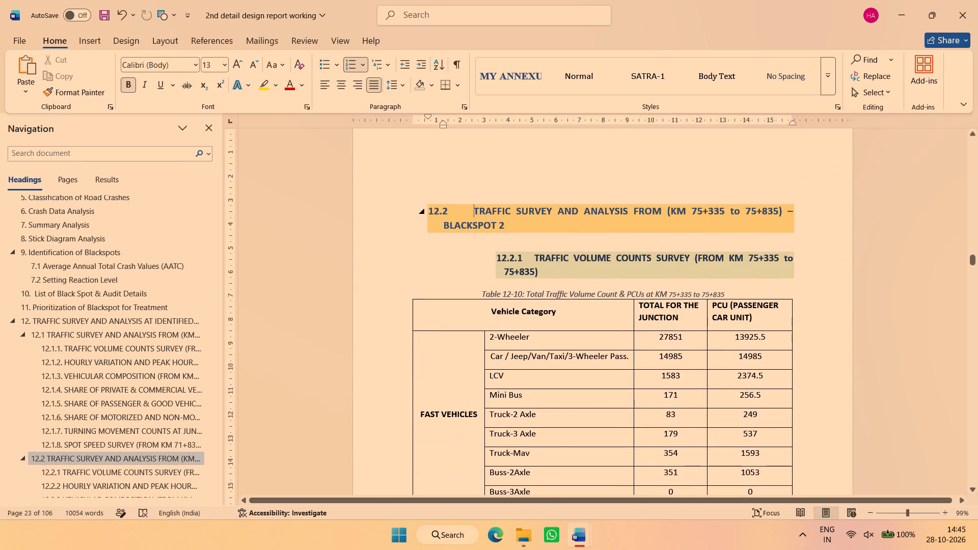
scroll(467, 306, up, 1)
drag(476, 187, 482, 248)
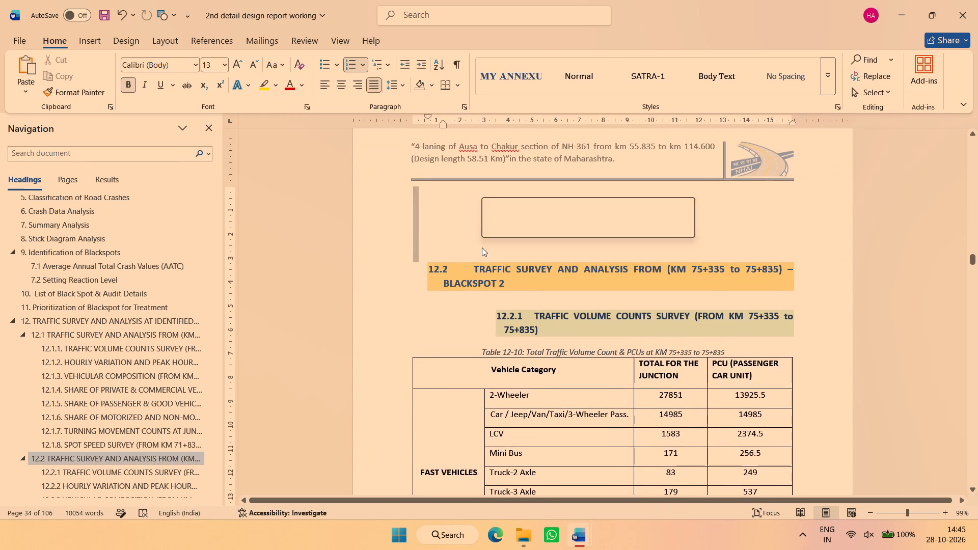
Examine the section 13 identified blackspot entries, covering the chainages of 13.1 to 13.4.
scroll(57, 389, down, 9)
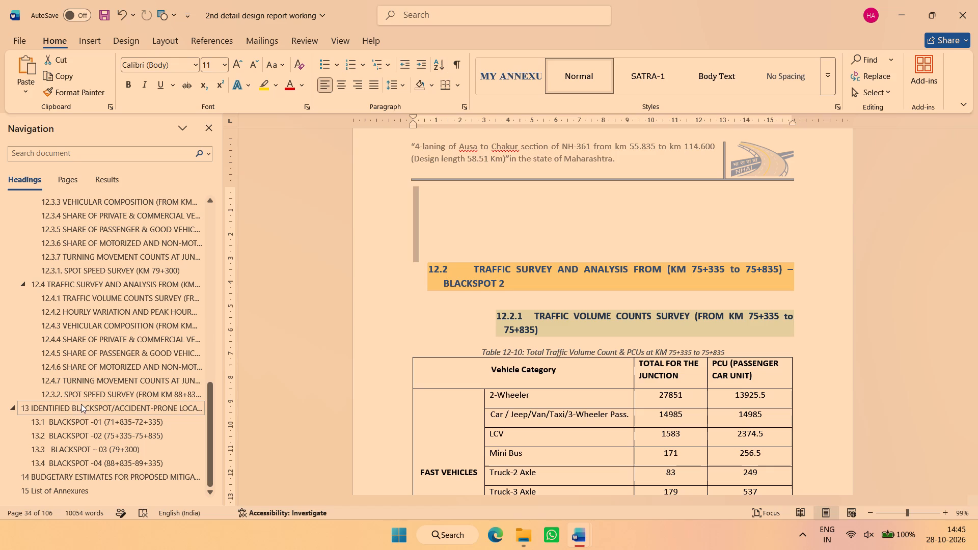
click(84, 413)
click(85, 416)
click(92, 430)
click(100, 449)
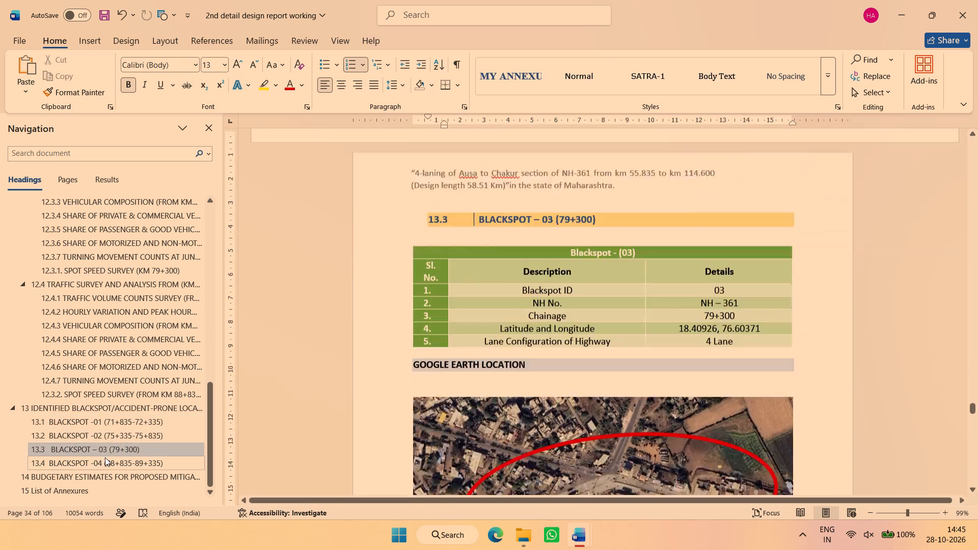
click(104, 457)
Examine section 10, List of Black Spot & Audit Details, focusing on the stretches and remarks in the list of blackspots table.
scroll(135, 334, up, 6)
click(112, 295)
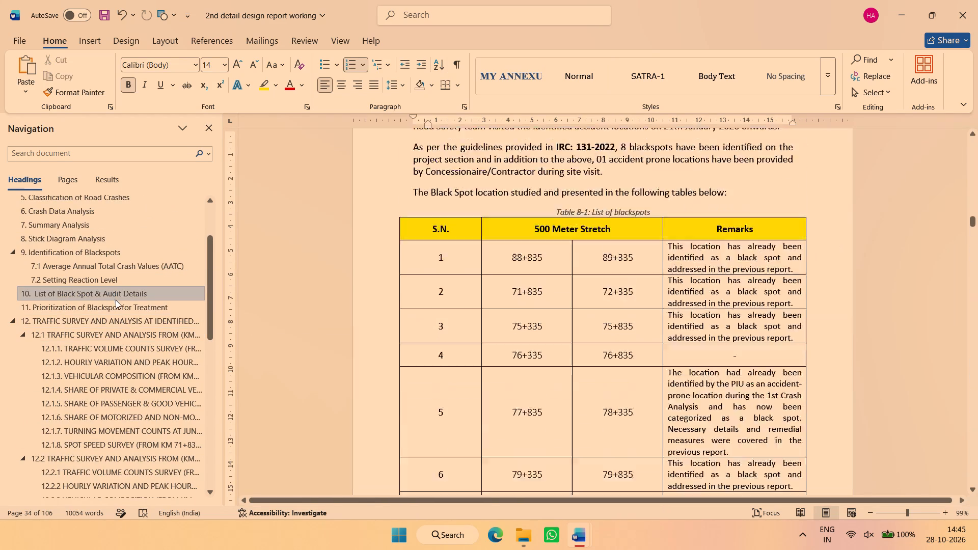
click(116, 307)
click(120, 287)
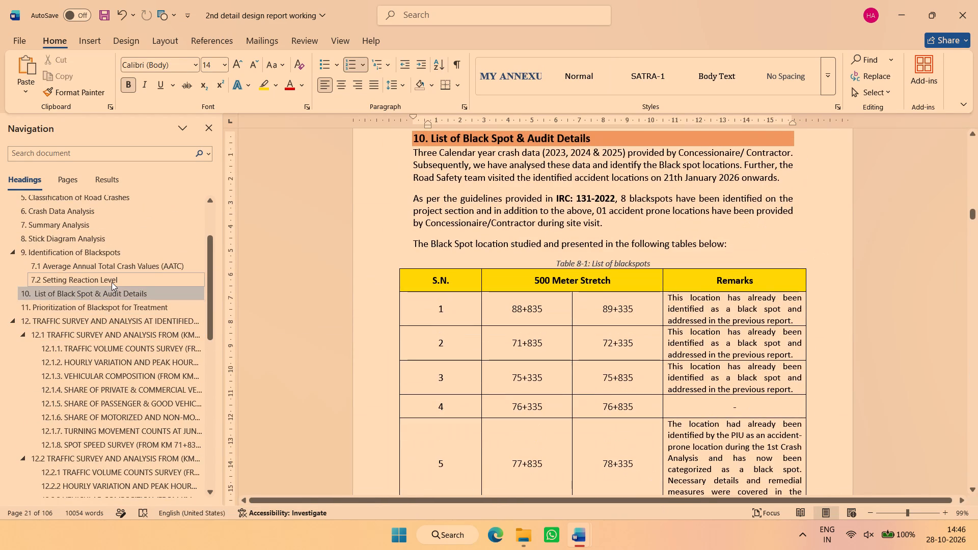
scroll(744, 360, down, 1)
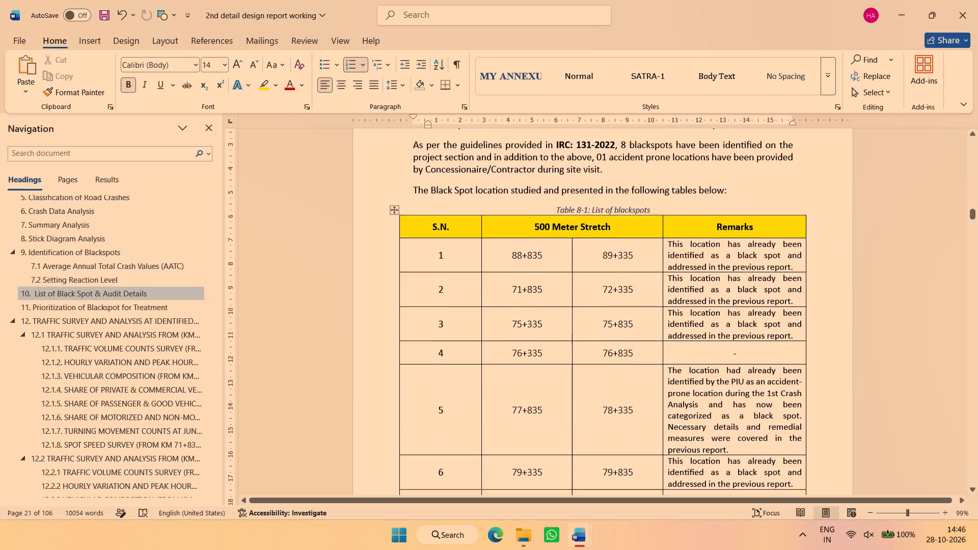
scroll(835, 340, down, 2)
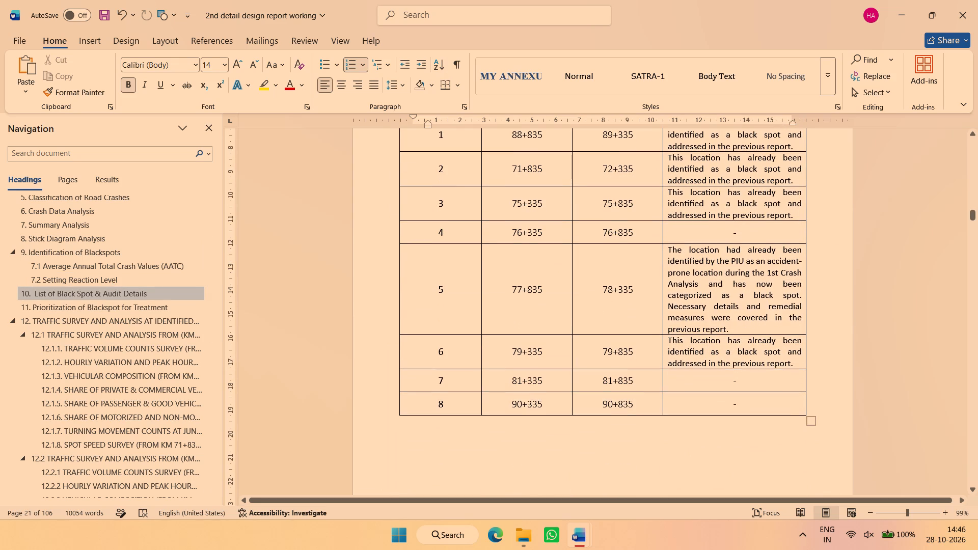
scroll(665, 306, down, 5)
scroll(665, 306, up, 5)
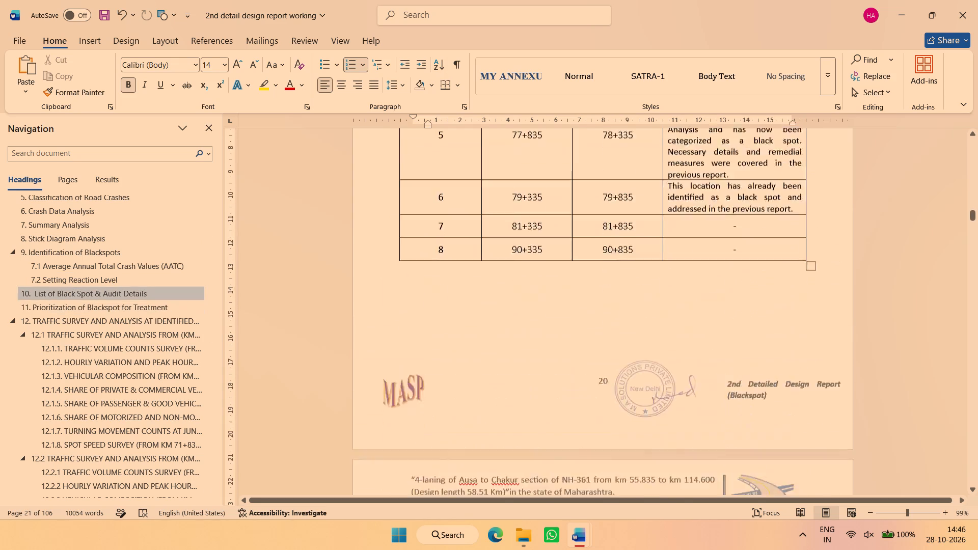
scroll(665, 306, up, 2)
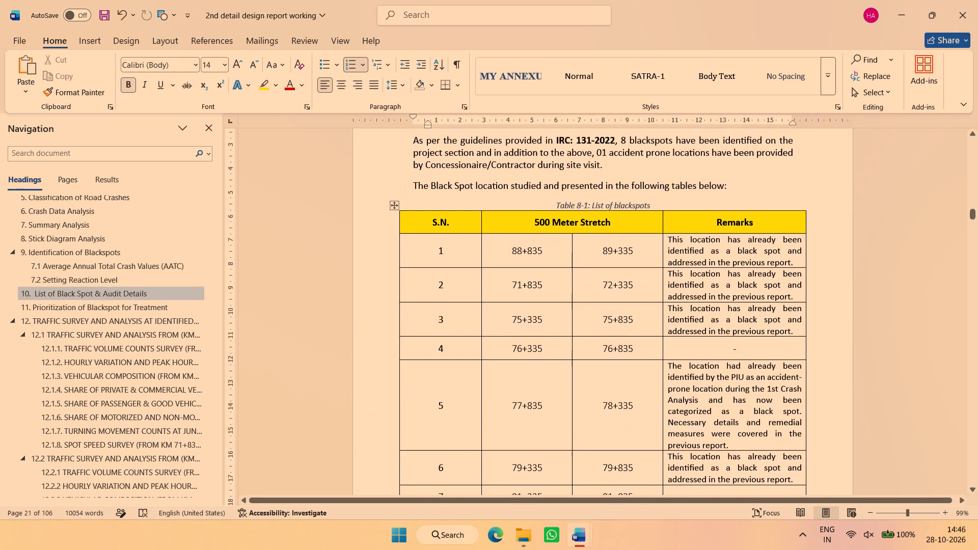
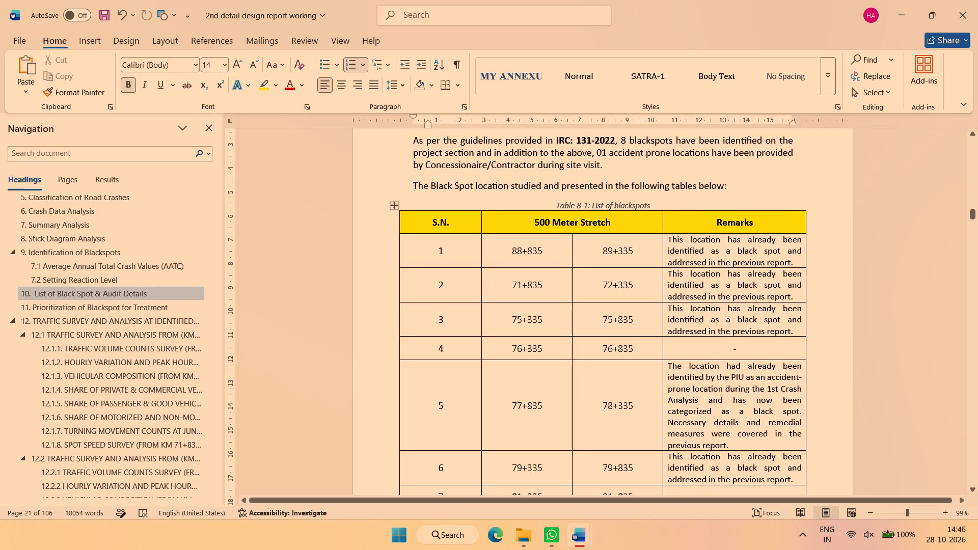
Examine the rest of the list of blackspots and the section 11 table prioritizing blackspots by severity score.
scroll(655, 354, down, 2)
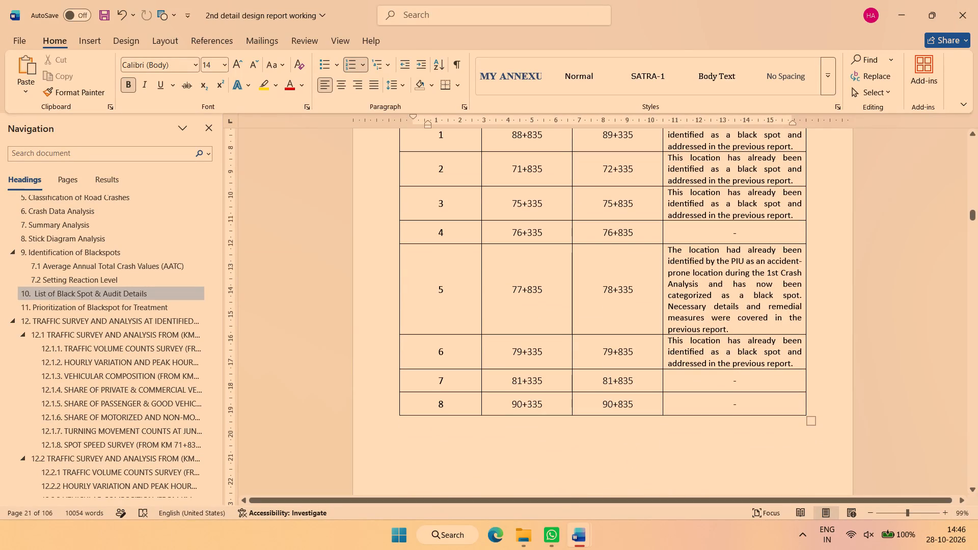
scroll(656, 359, down, 9)
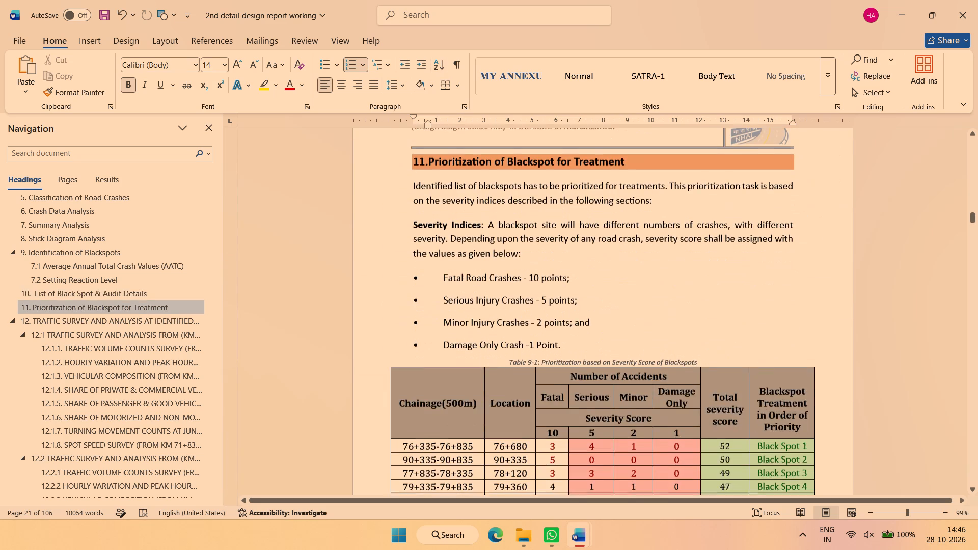
scroll(656, 361, down, 2)
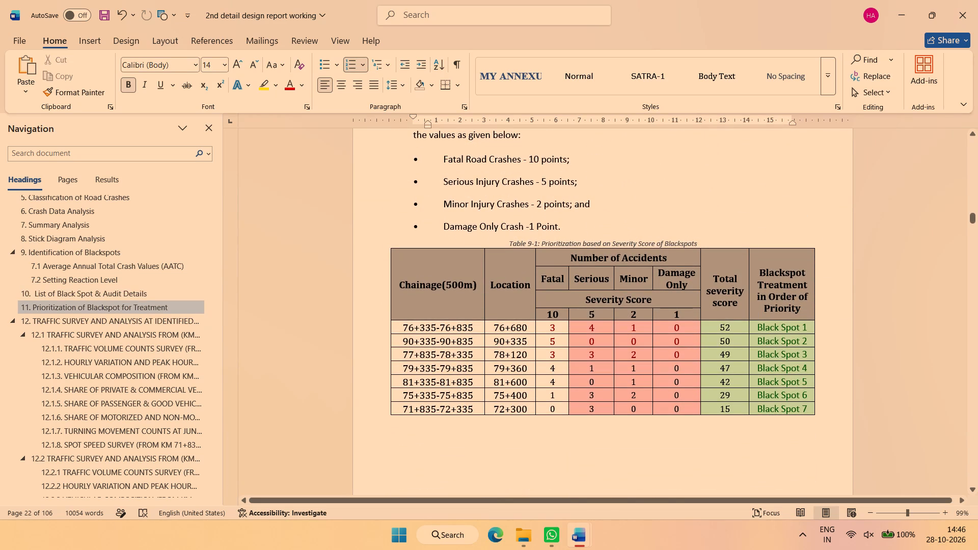
scroll(751, 324, down, 12)
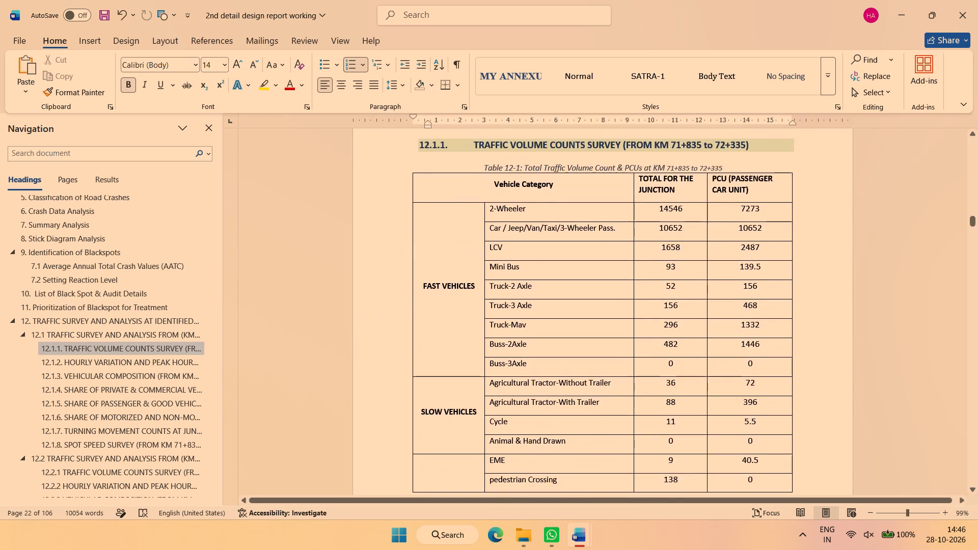
Go back to section 7 and examine the Summary Analysis table, focusing on the damage, fatal, serious and minor injury columns.
scroll(683, 335, up, 20)
scroll(683, 335, up, 7)
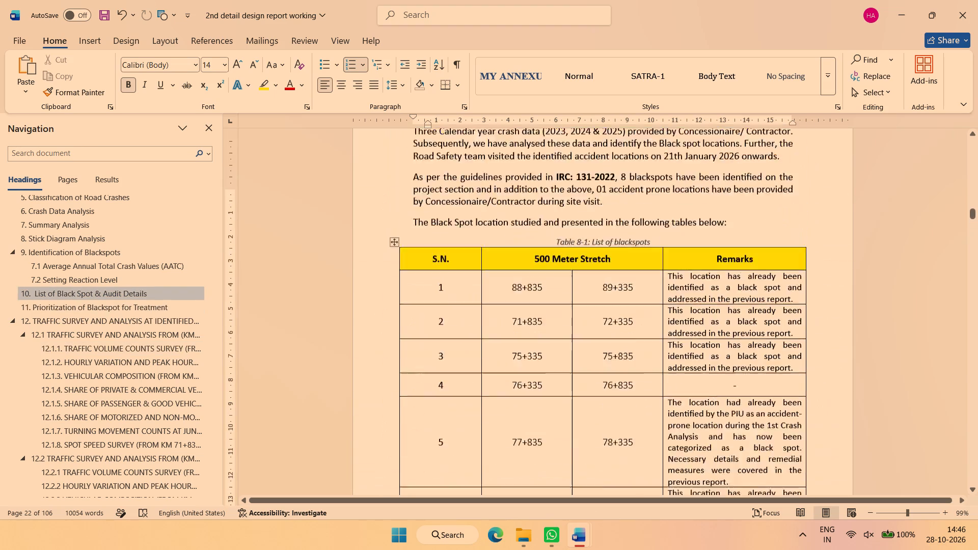
scroll(683, 335, up, 15)
scroll(683, 335, up, 20)
scroll(683, 335, up, 1)
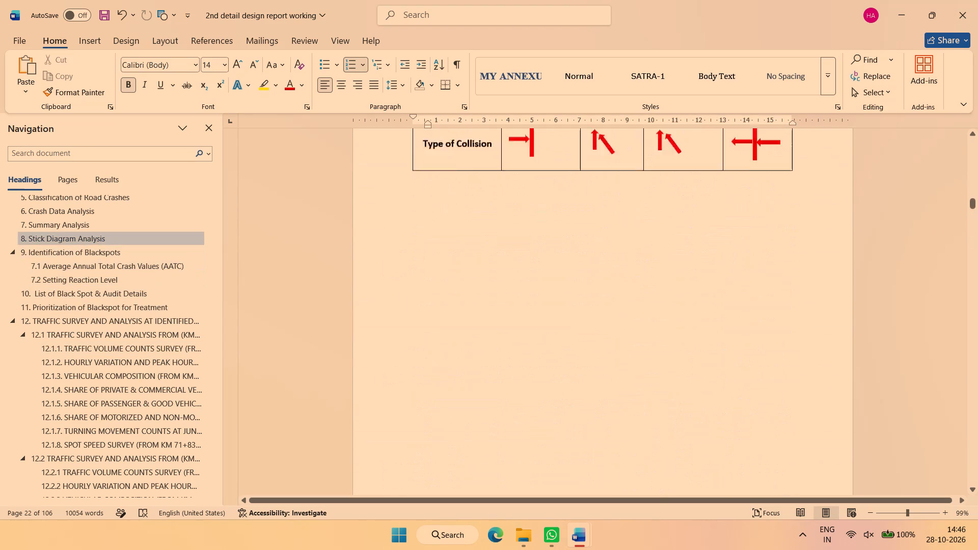
scroll(703, 315, up, 3)
scroll(703, 315, up, 20)
scroll(703, 315, up, 3)
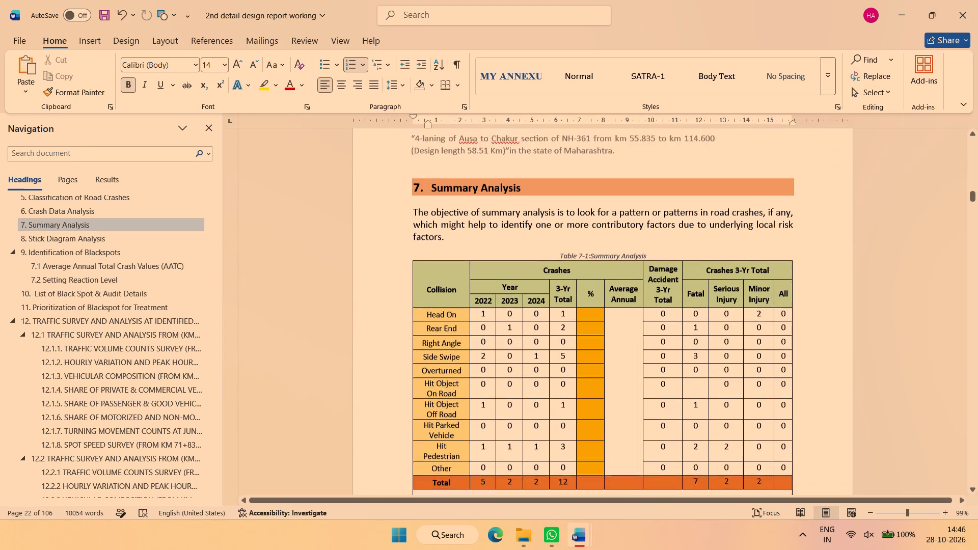
scroll(703, 315, down, 2)
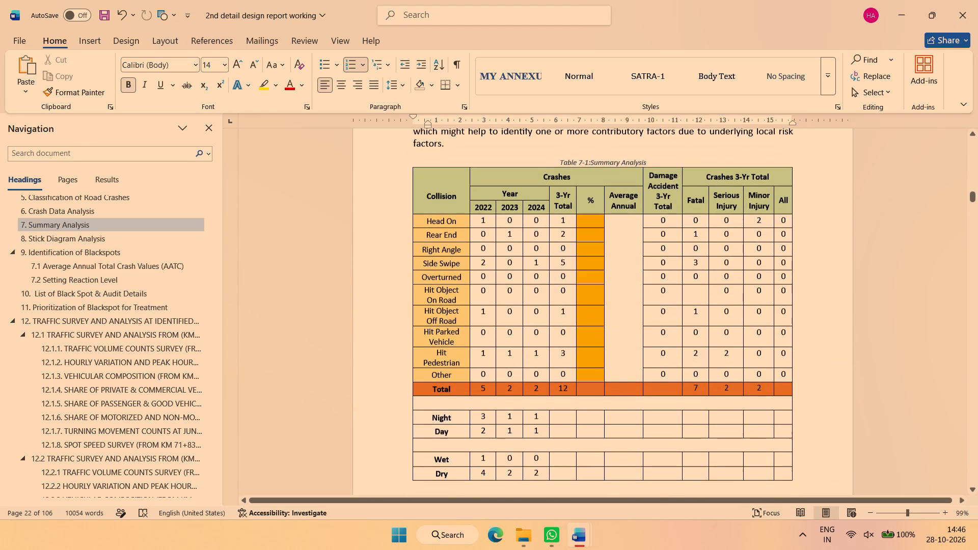
click(664, 223)
drag(674, 219, 765, 385)
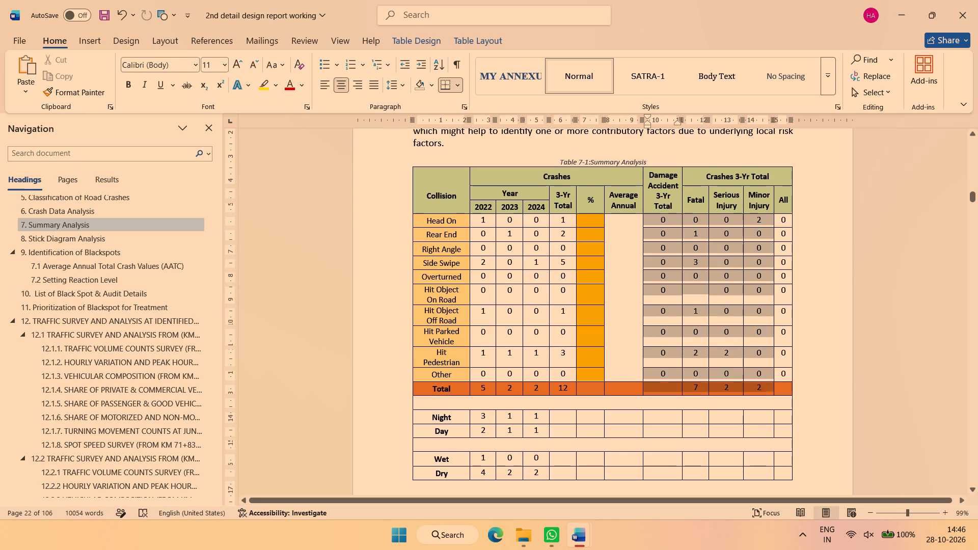
drag(765, 385, 777, 388)
click(798, 397)
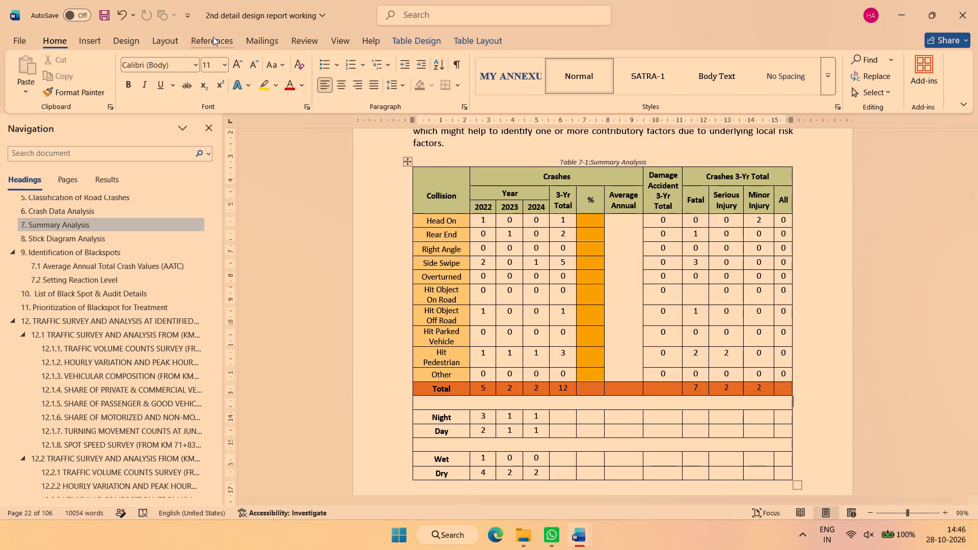
Save the 2nd detail design report working document.
click(96, 18)
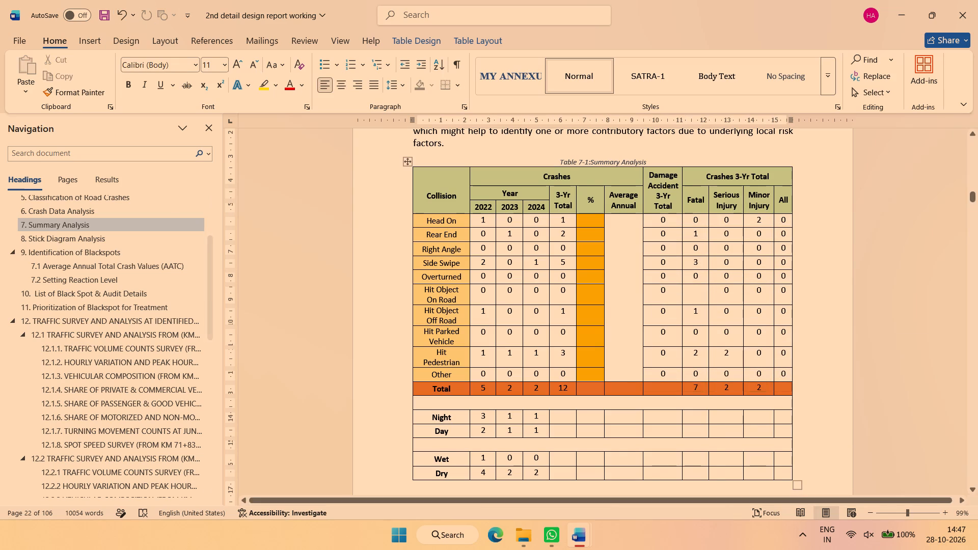
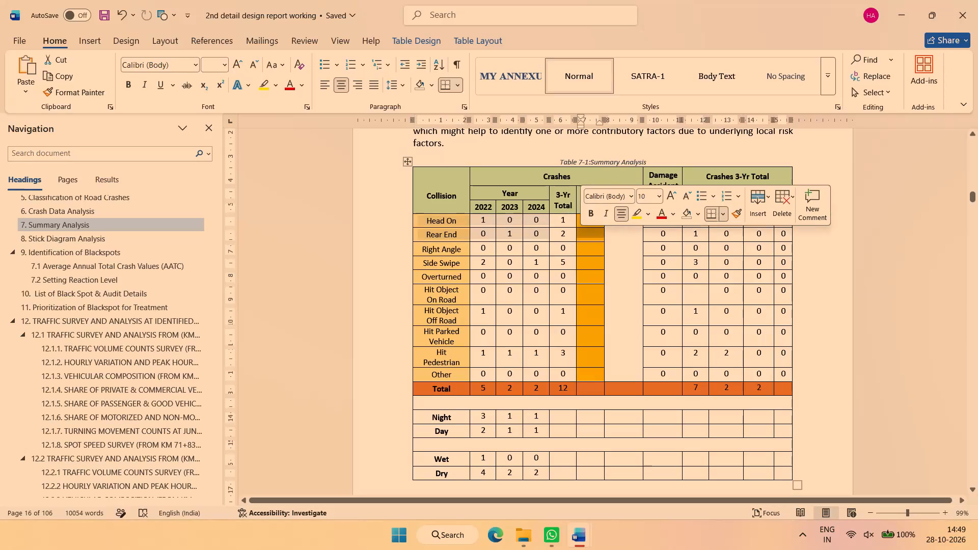
Examine the Summary Analysis table's 3-Yr Total, %, Average Annual and Fatal columns, and the stick analysis and reaction level tables that follow.
click(565, 236)
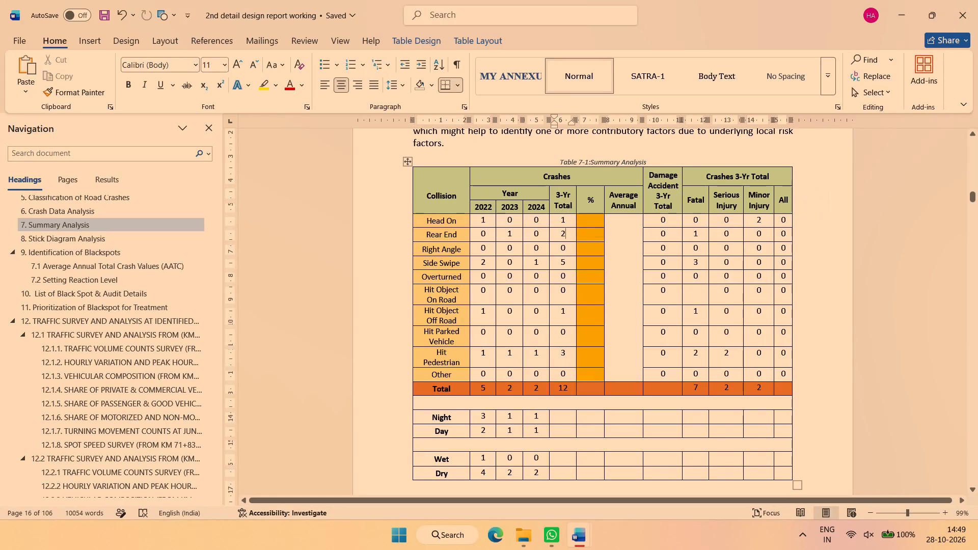
drag(564, 221, 724, 311)
click(698, 361)
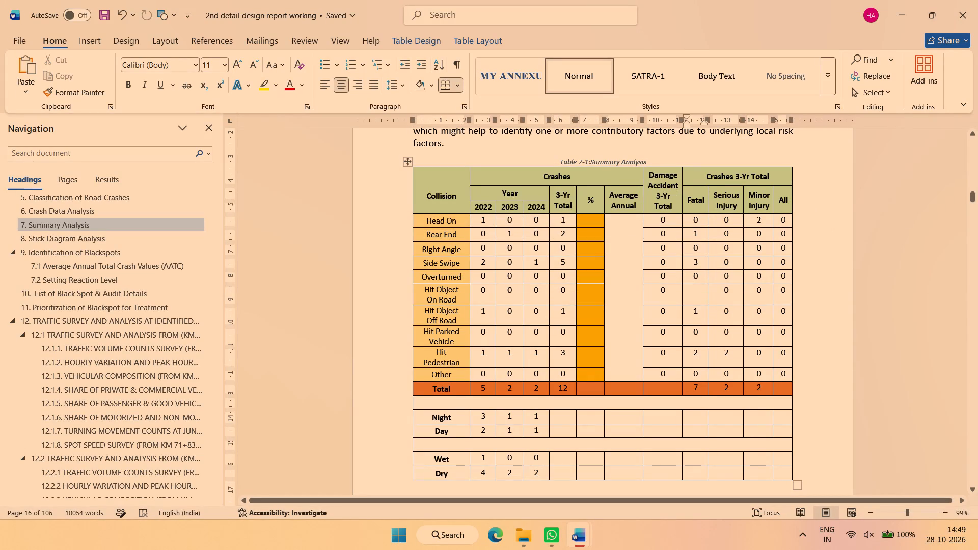
click(623, 243)
scroll(638, 204, down, 1)
scroll(641, 214, up, 1)
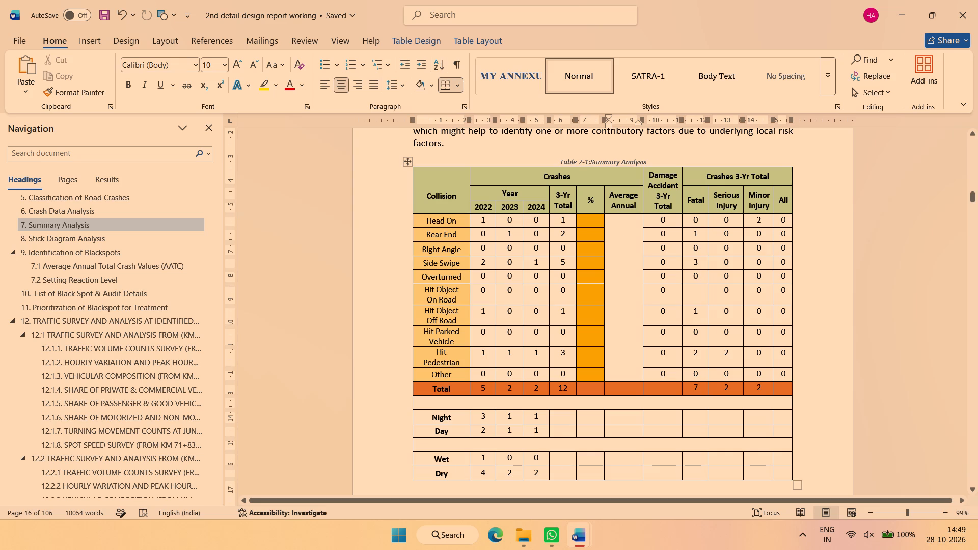
drag(597, 218, 597, 369)
click(703, 355)
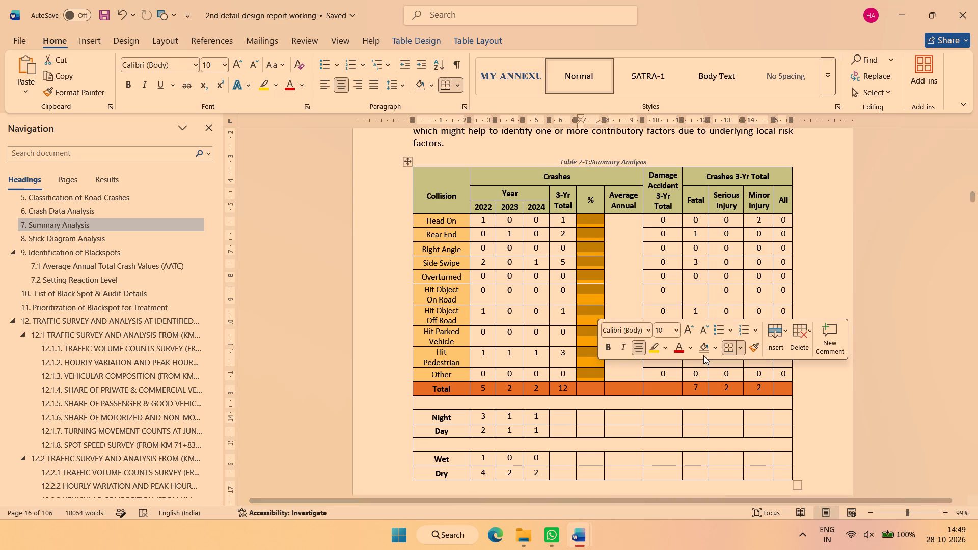
click(708, 362)
scroll(686, 312, down, 18)
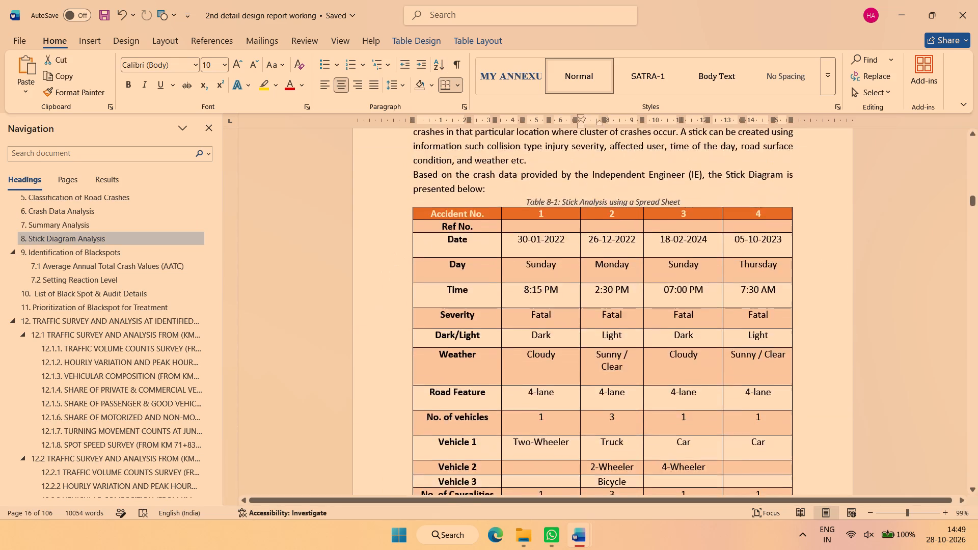
scroll(663, 291, down, 20)
scroll(663, 291, down, 13)
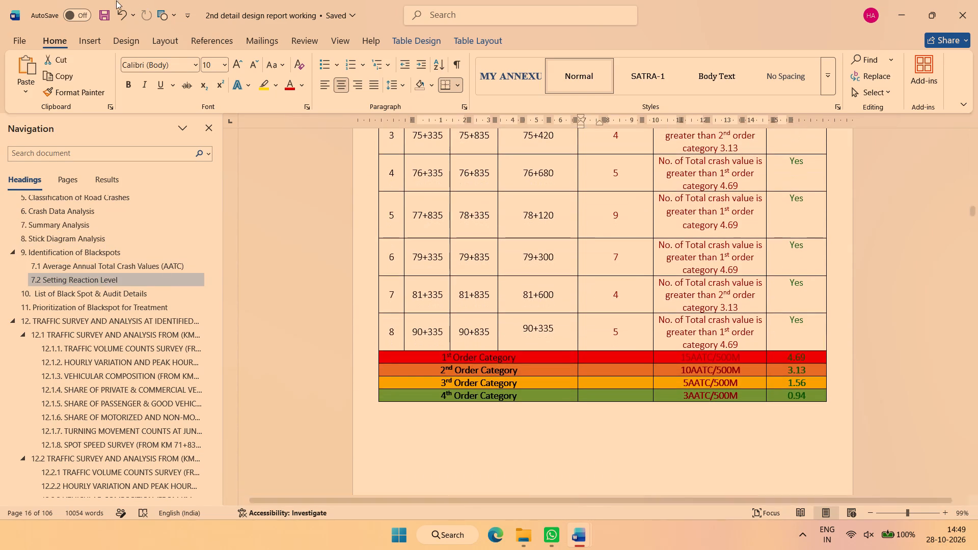
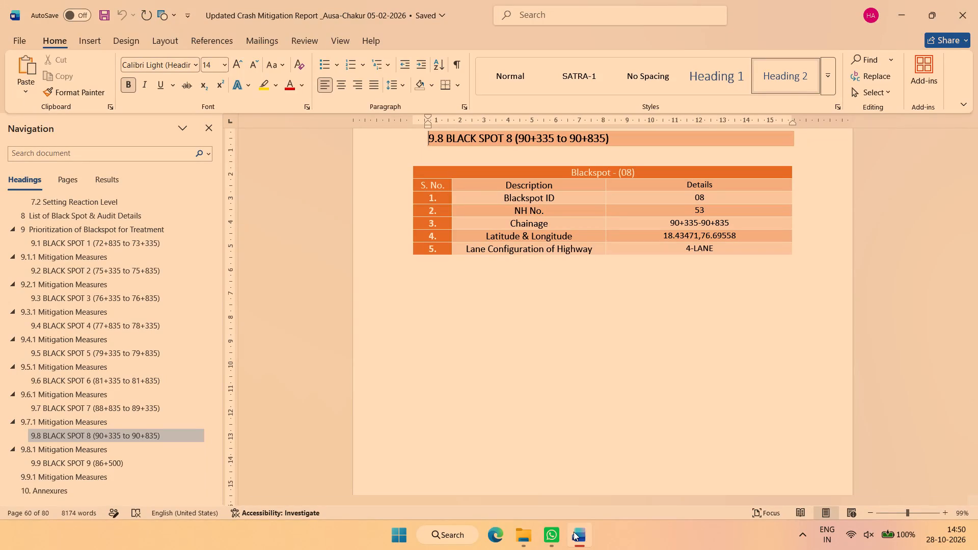
Look through the MASP DONE desktop folder's contents, including its nanded 3rd crash analysis subfolder.
click(977, 549)
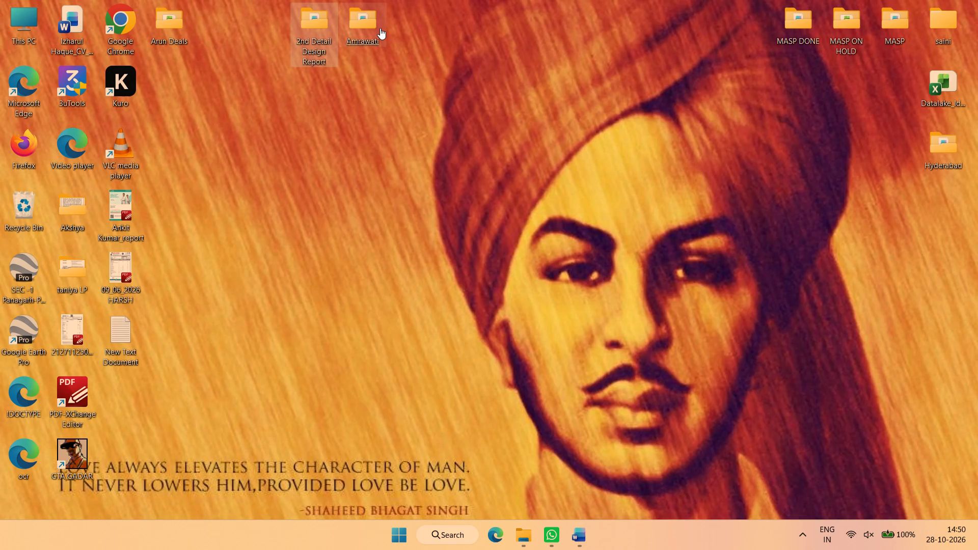
click(801, 18)
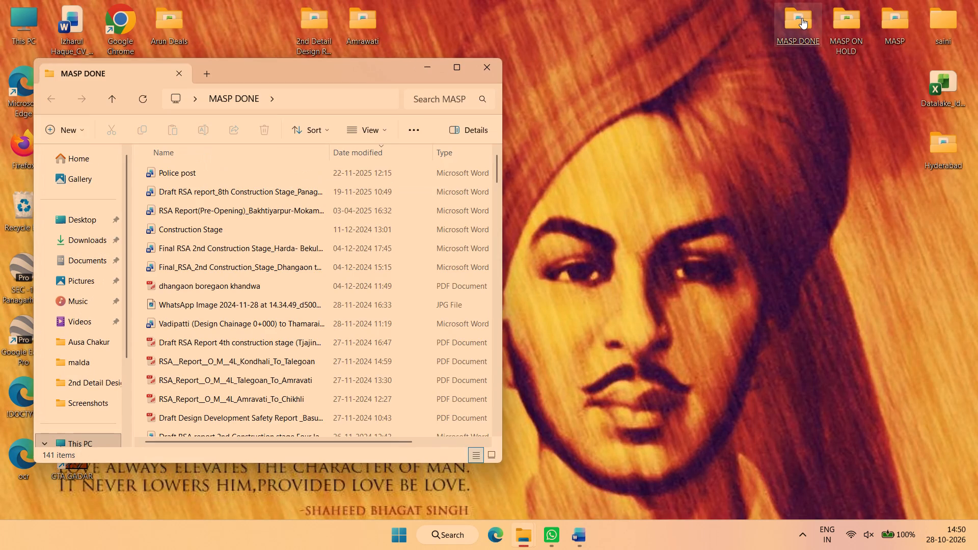
drag(279, 75, 494, 31)
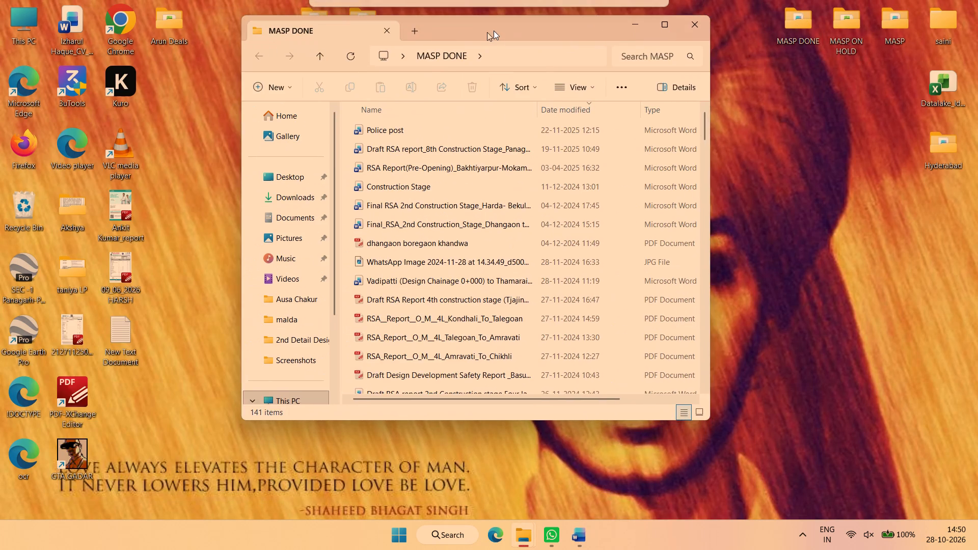
drag(494, 31, 355, 57)
scroll(294, 293, down, 2)
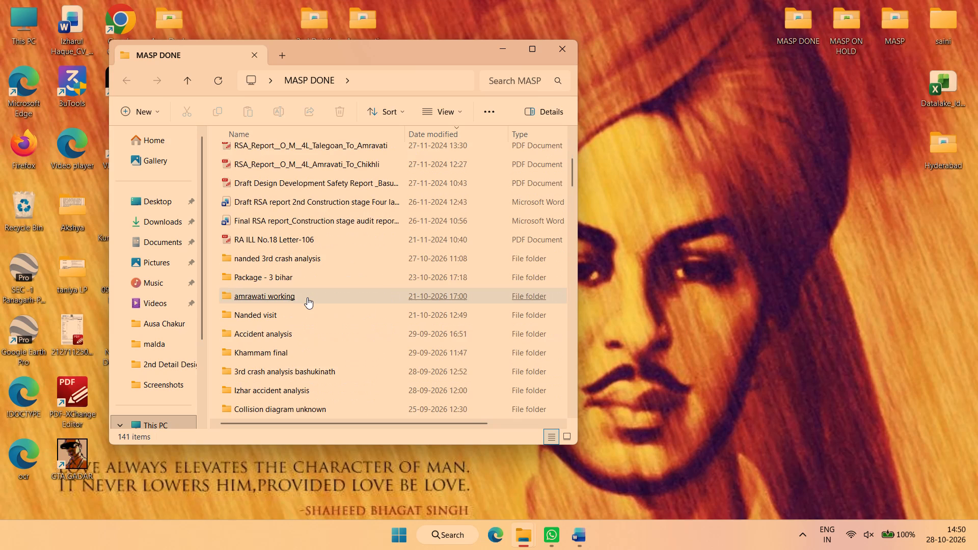
click(303, 263)
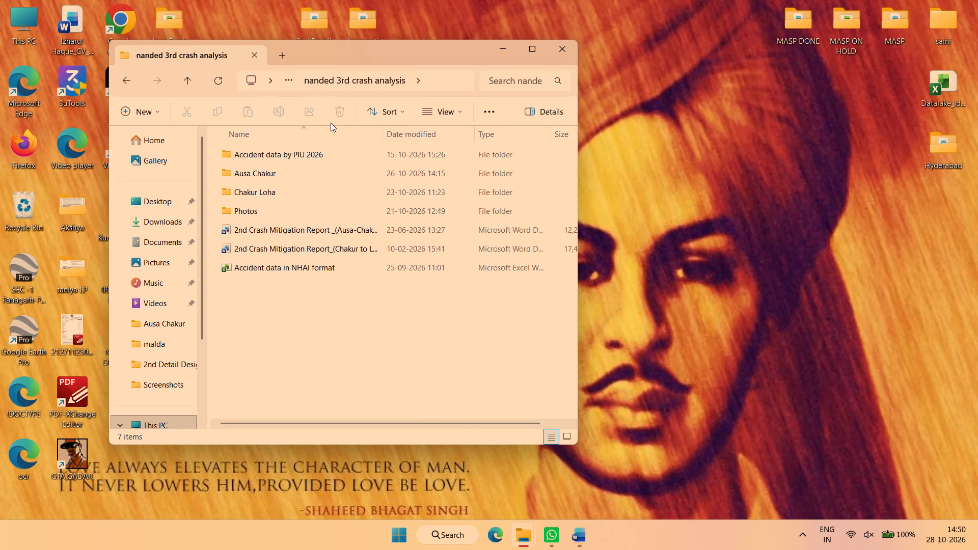
click(120, 79)
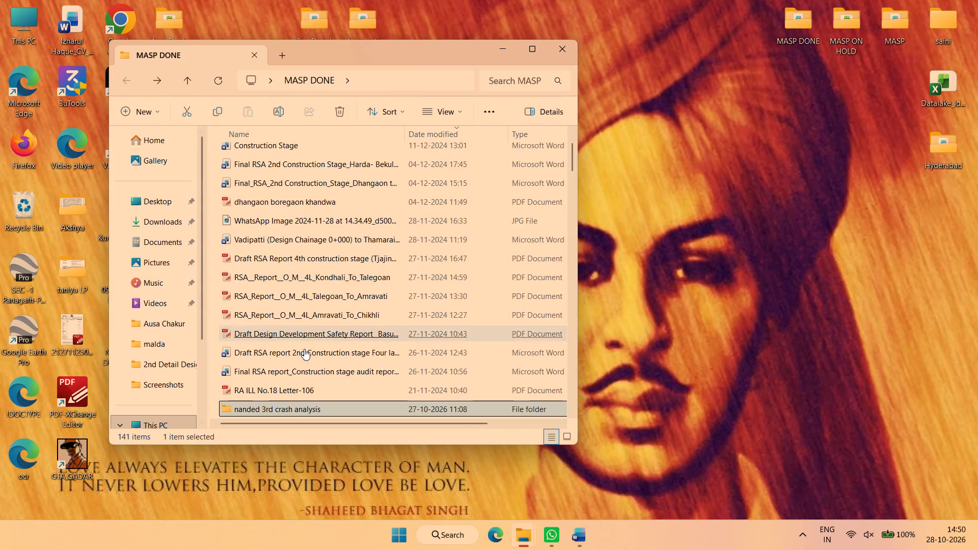
scroll(345, 347, down, 2)
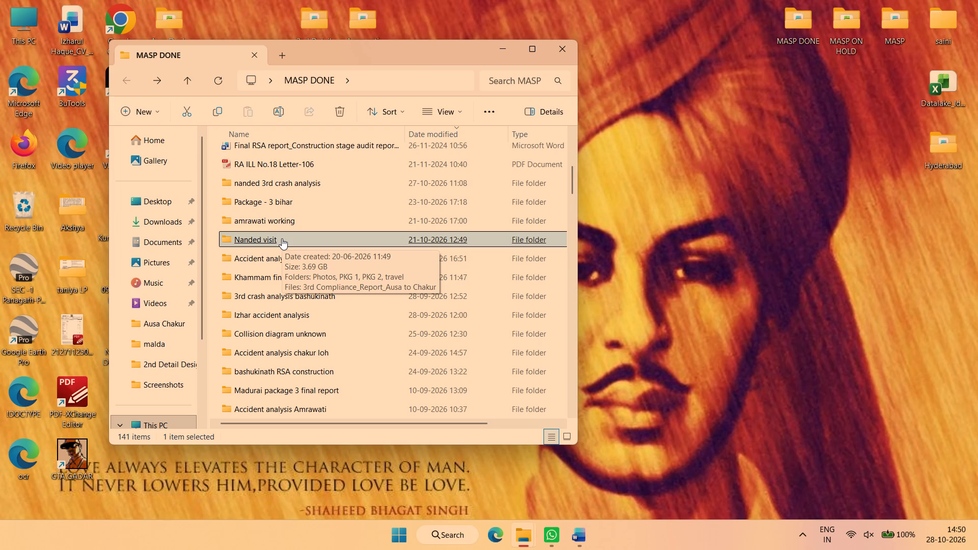
Permanently delete all items in the Recycle Bin and close its window.
click(29, 223)
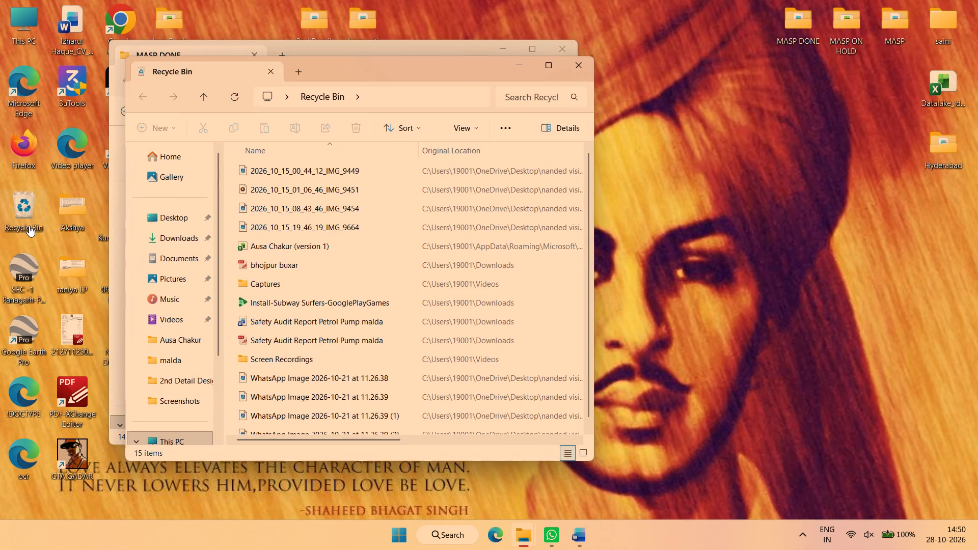
scroll(360, 232, down, 10)
scroll(235, 196, up, 4)
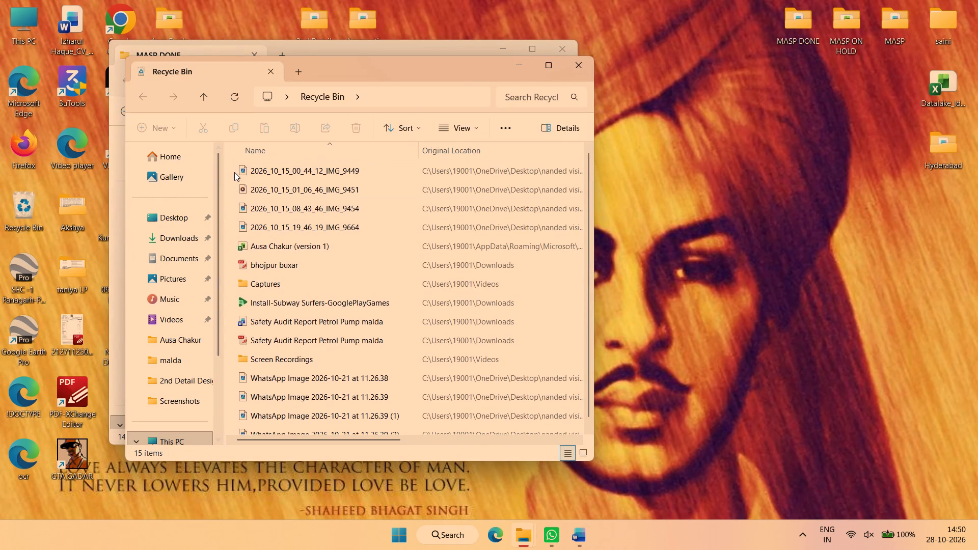
drag(234, 169, 332, 459)
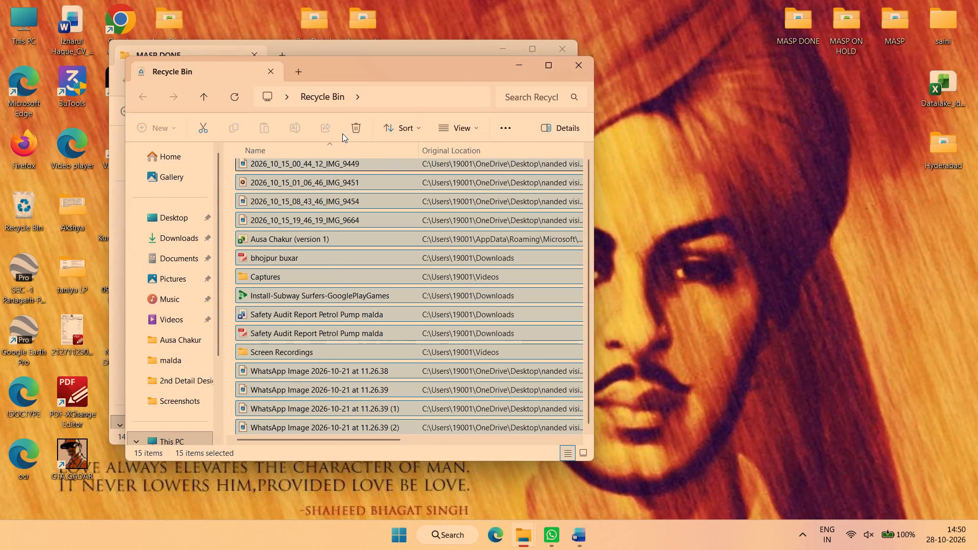
click(362, 129)
click(515, 273)
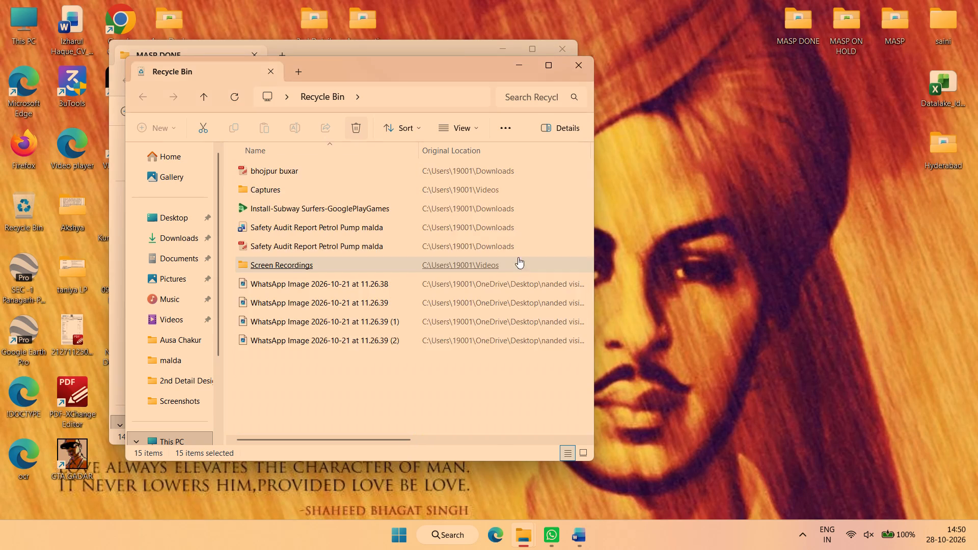
click(576, 71)
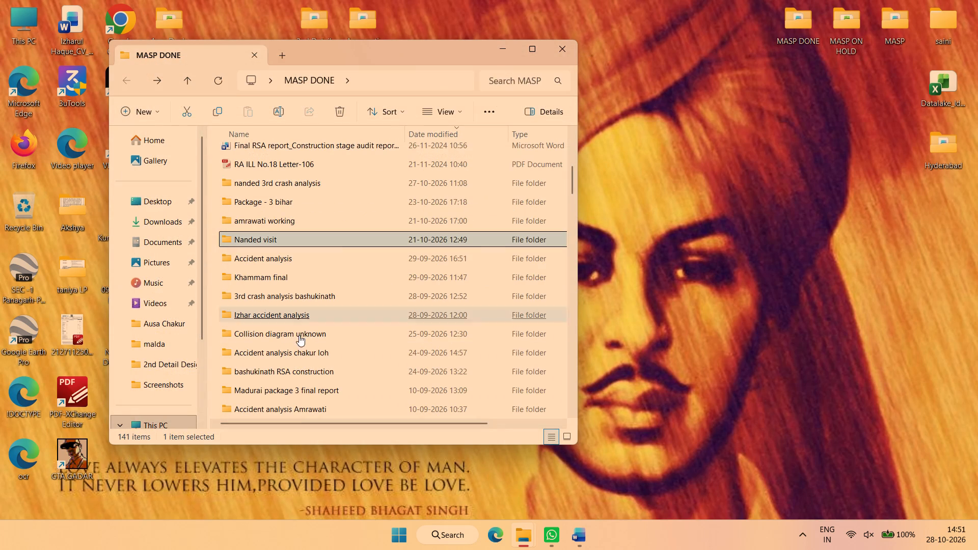
Switch to Microsoft Edge, open Reddit and close the other browser tabs.
click(496, 540)
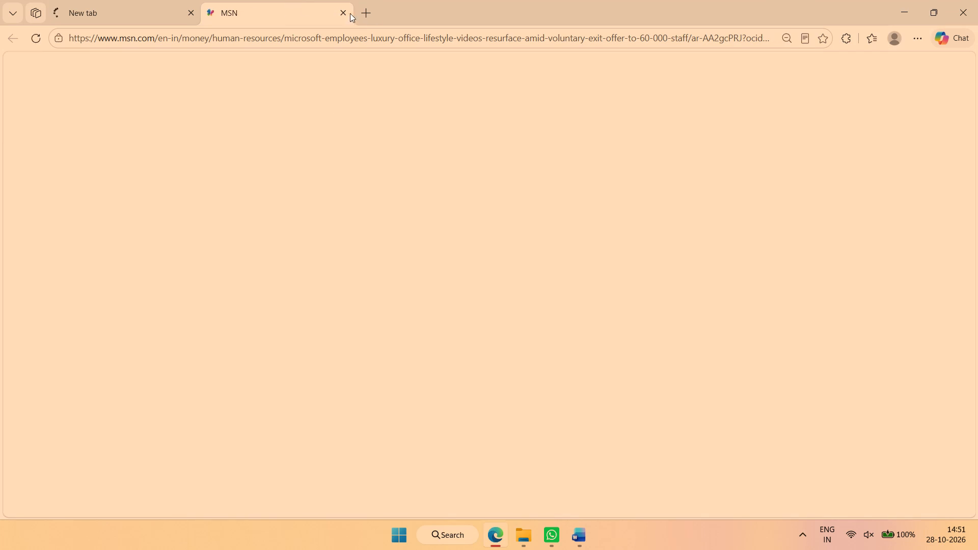
click(367, 17)
click(343, 13)
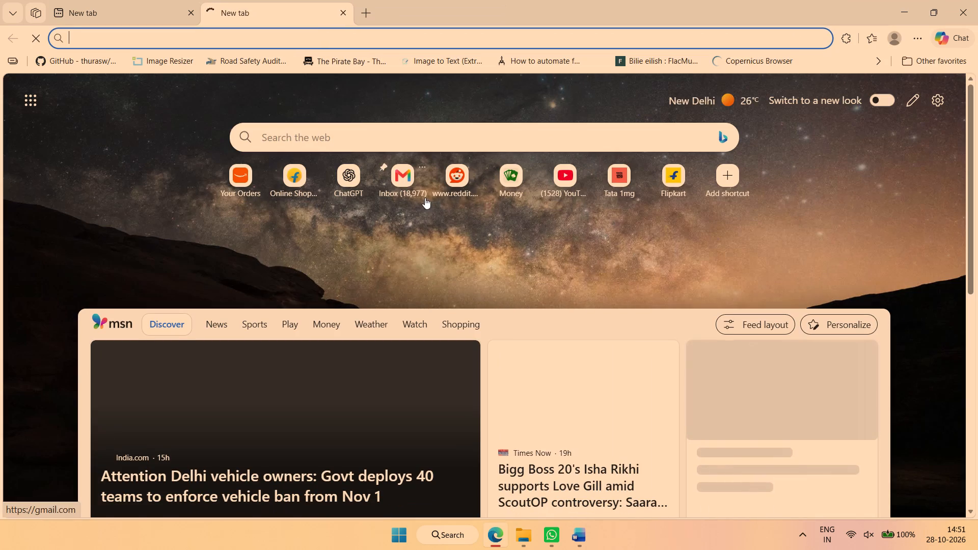
click(450, 190)
click(344, 13)
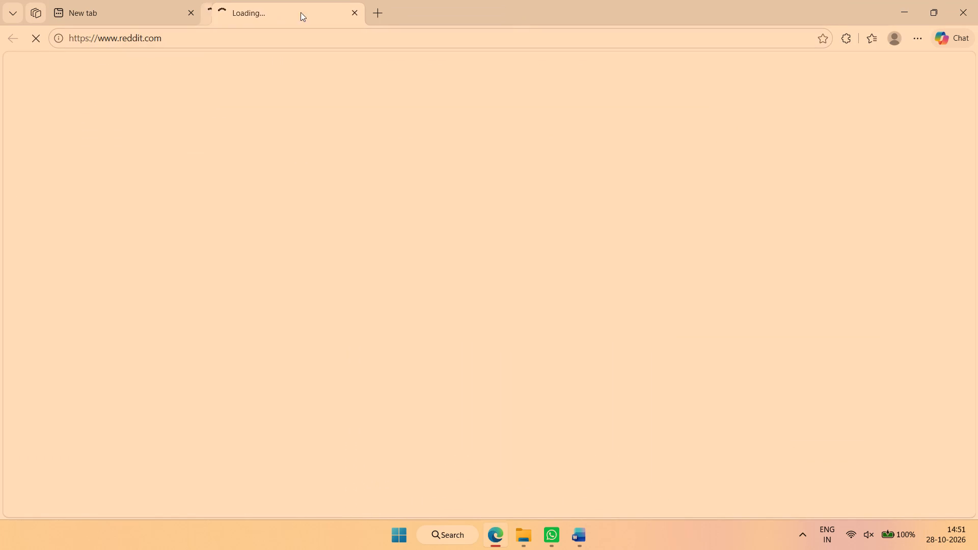
click(193, 11)
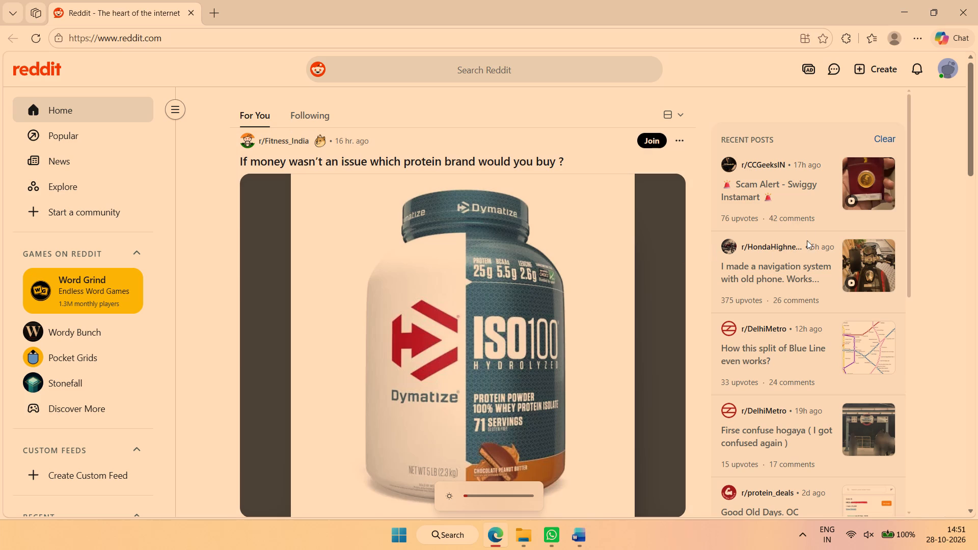
Open the r/Fitness_India post about which protein brand to buy if money wasn't an issue, and read its comments.
click(491, 163)
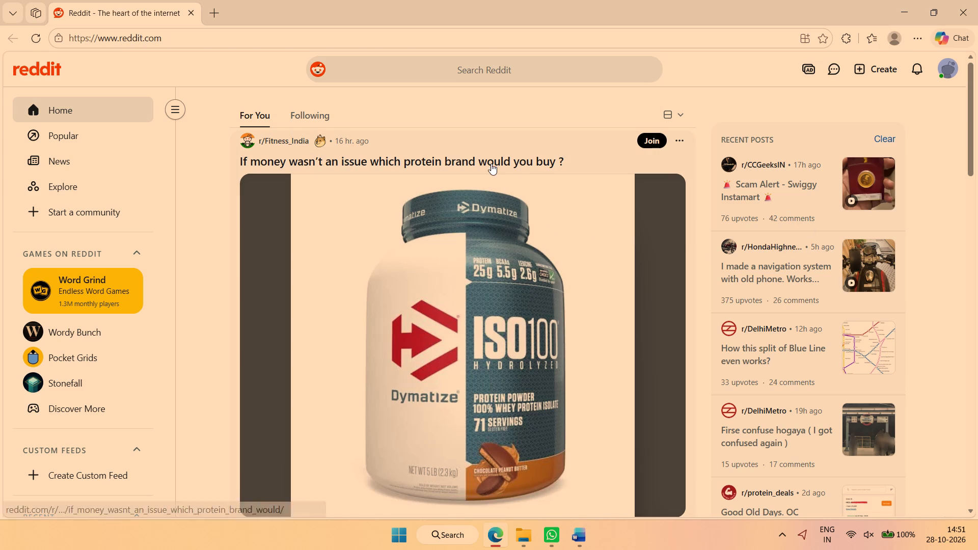
scroll(481, 190, down, 3)
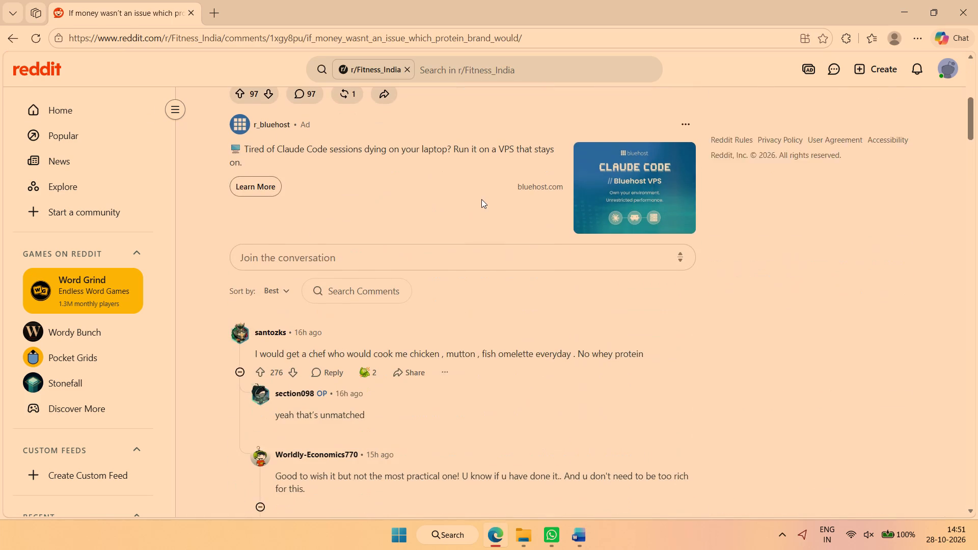
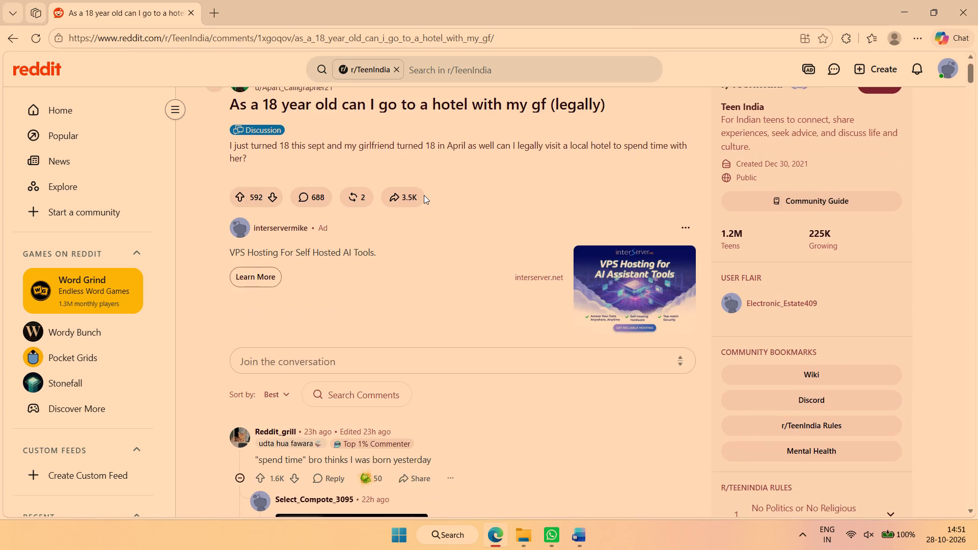
Read the r/TeenIndia post about an 18-year-old legally going to a hotel with a girlfriend, and its comments.
scroll(424, 195, up, 2)
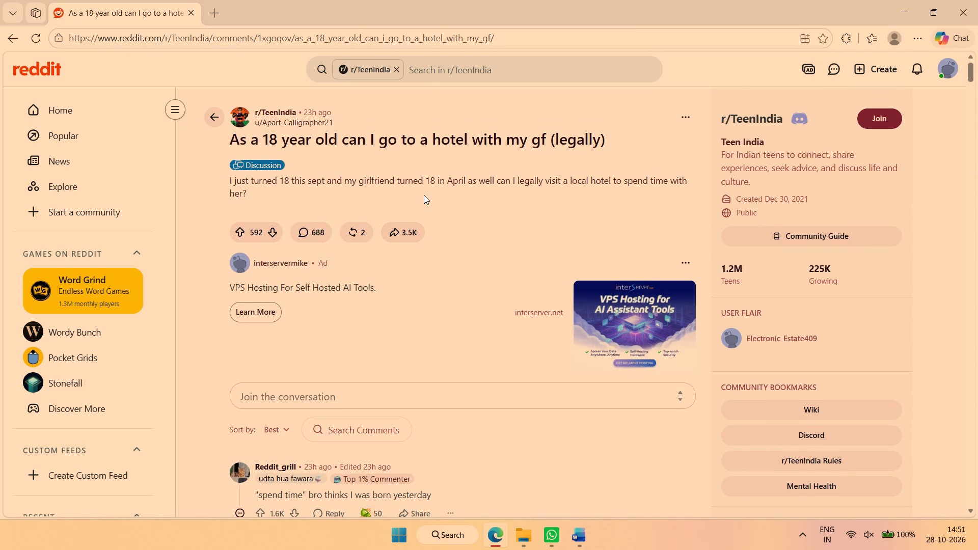
scroll(424, 195, down, 4)
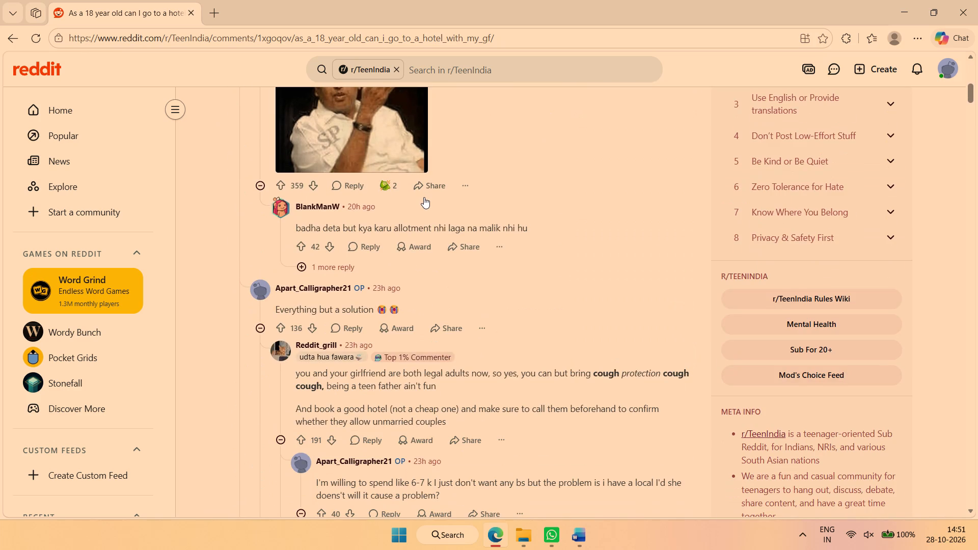
scroll(424, 197, down, 7)
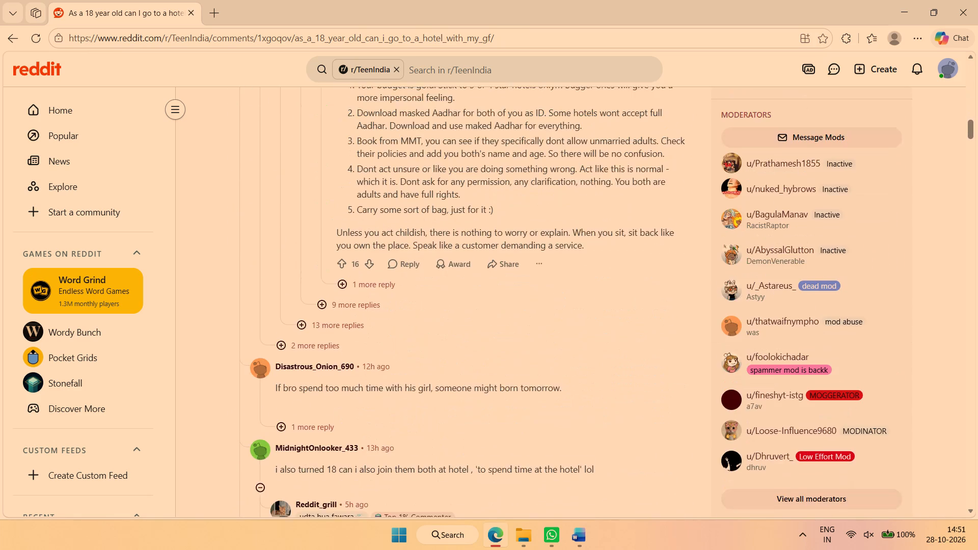
scroll(424, 198, down, 2)
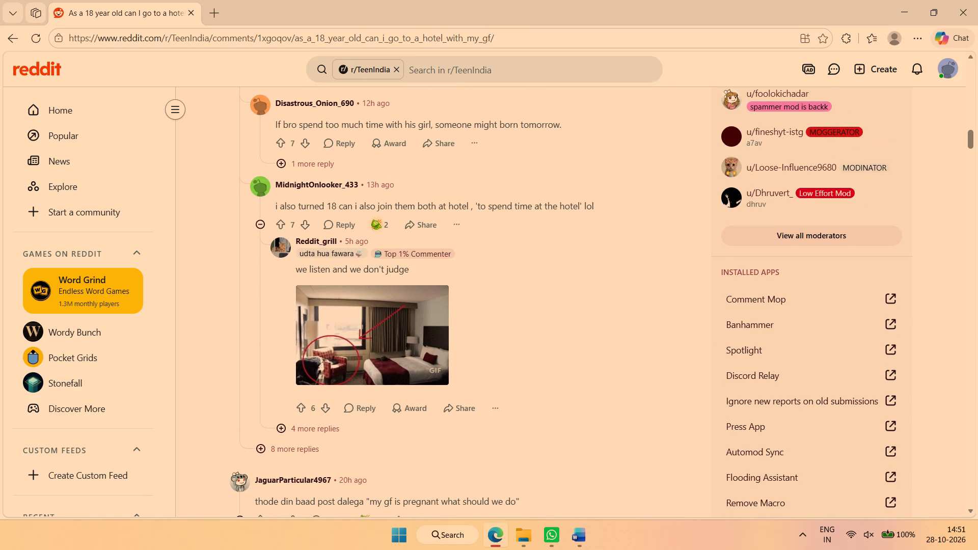
scroll(422, 202, down, 1)
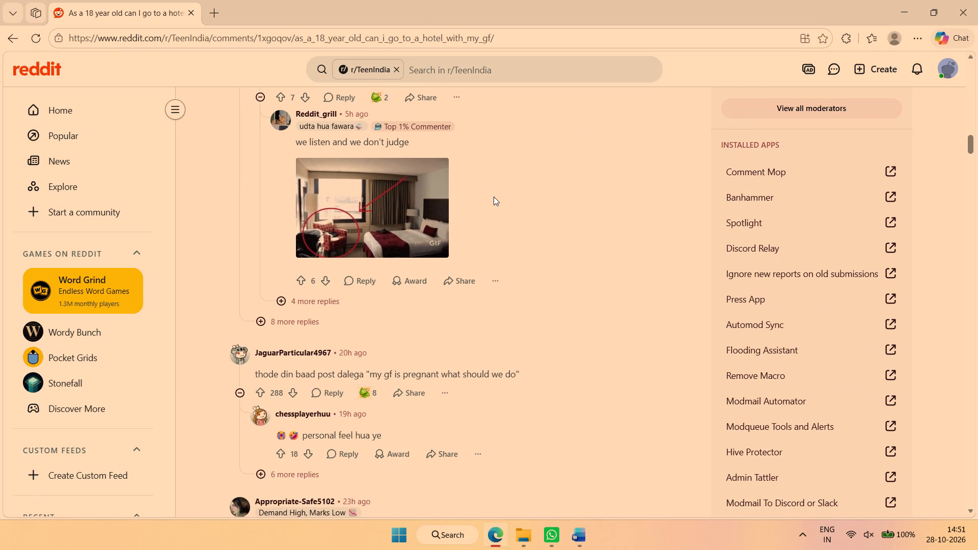
scroll(495, 222, down, 6)
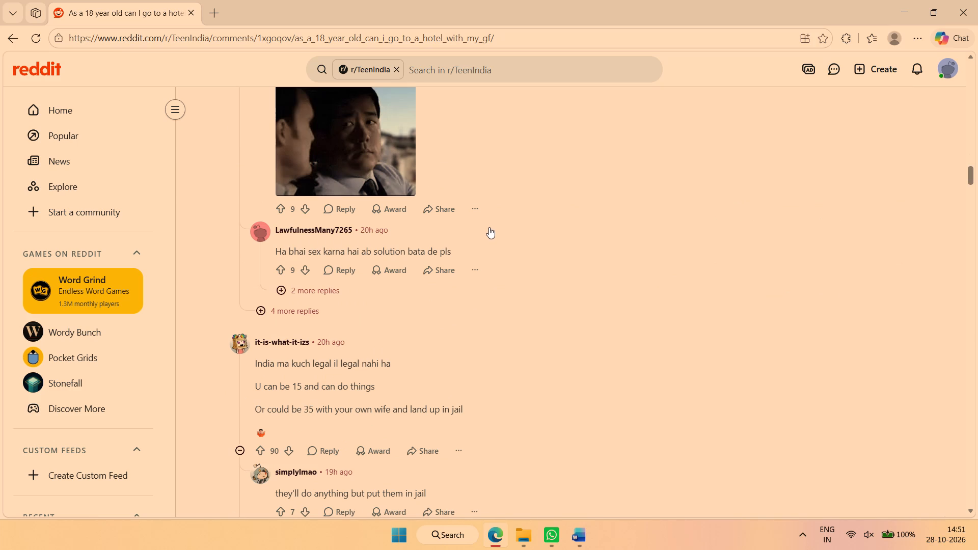
scroll(488, 231, down, 8)
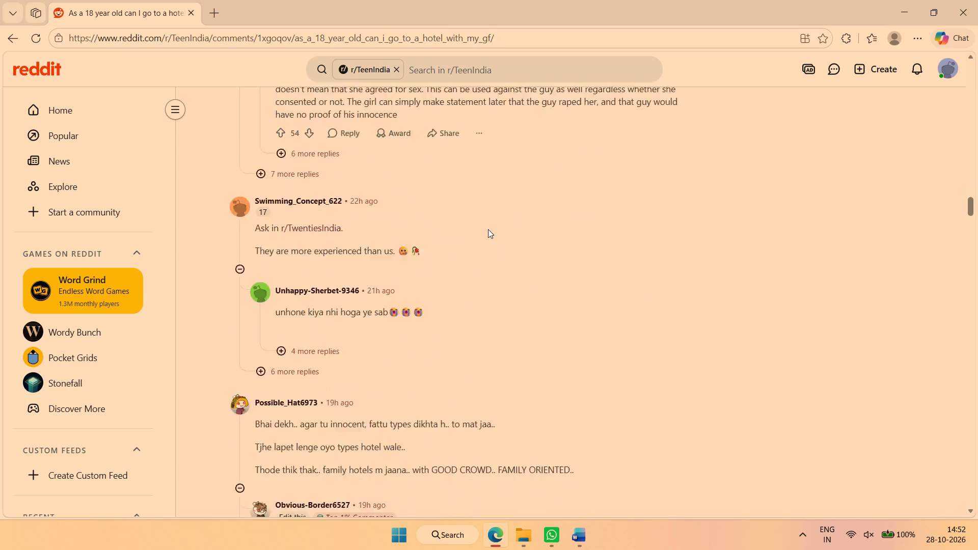
Close the Reddit tab and exit the browser.
click(194, 11)
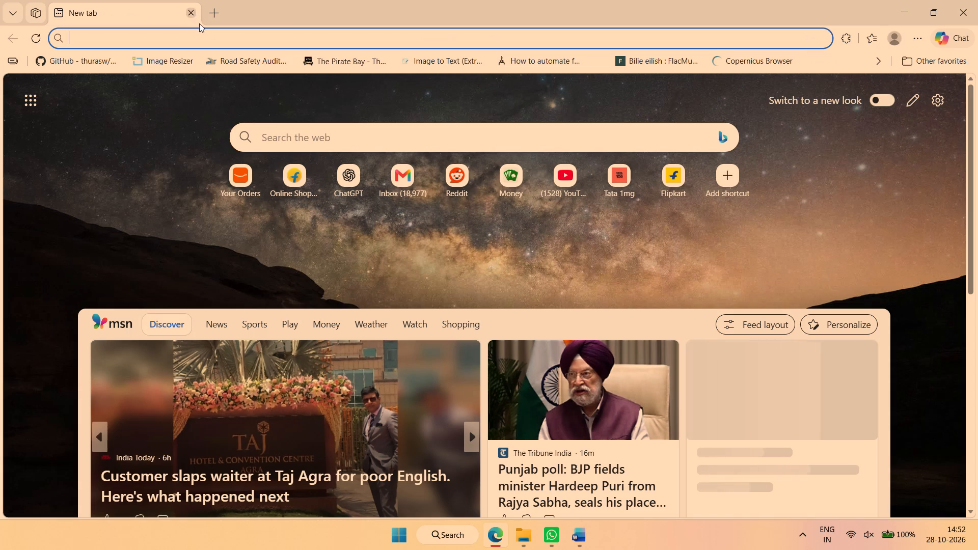
click(977, 0)
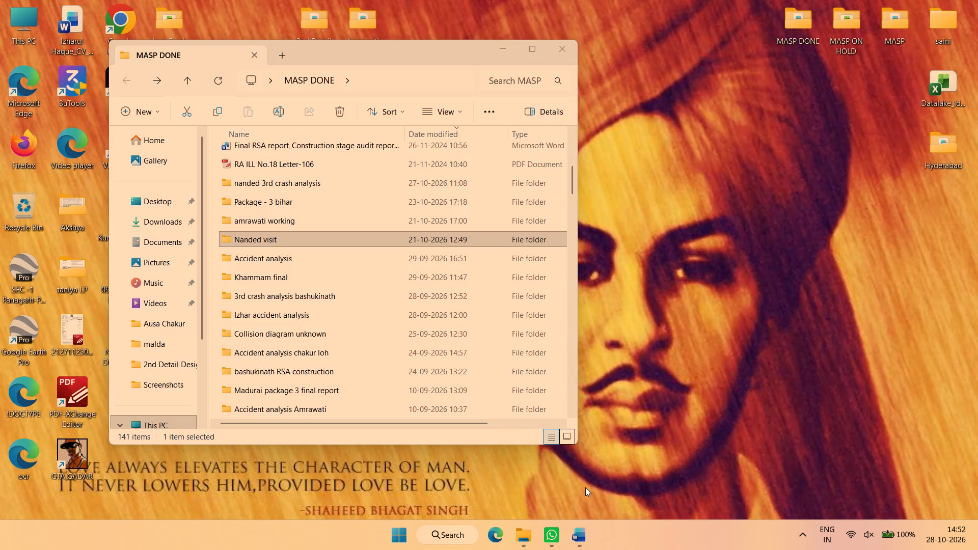
Switch to Word, save the Updated Crash Mitigation Report _Ausa-Chakur 05-02-2026, and minimise its window.
click(585, 536)
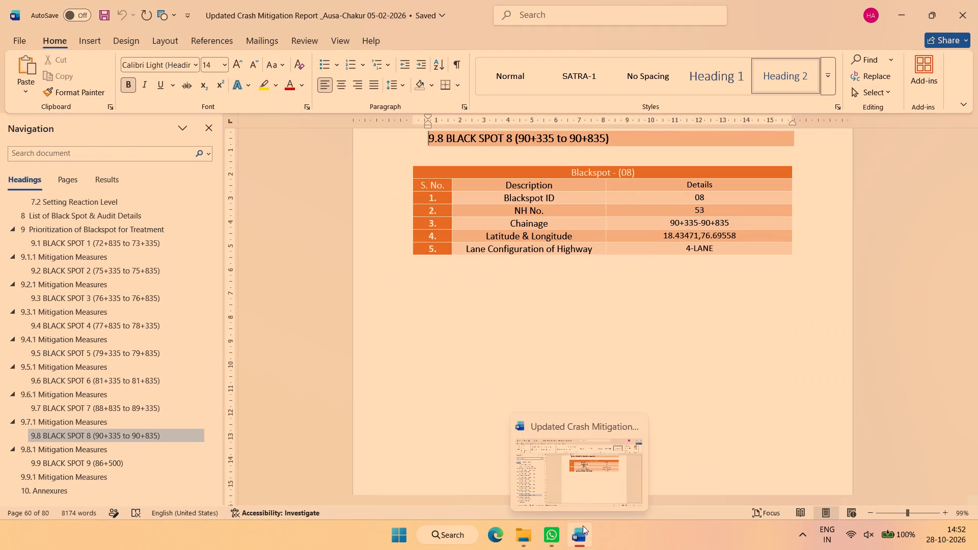
click(104, 15)
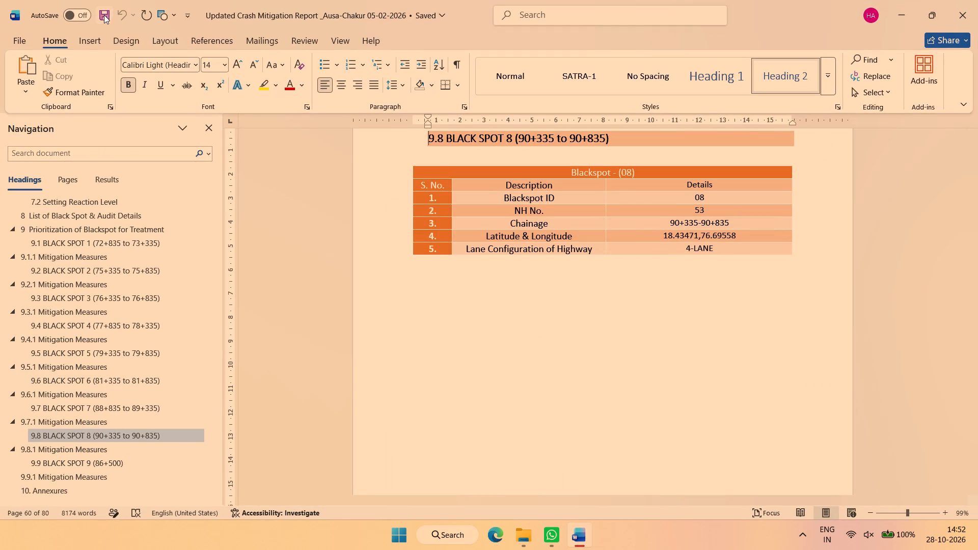
click(914, 8)
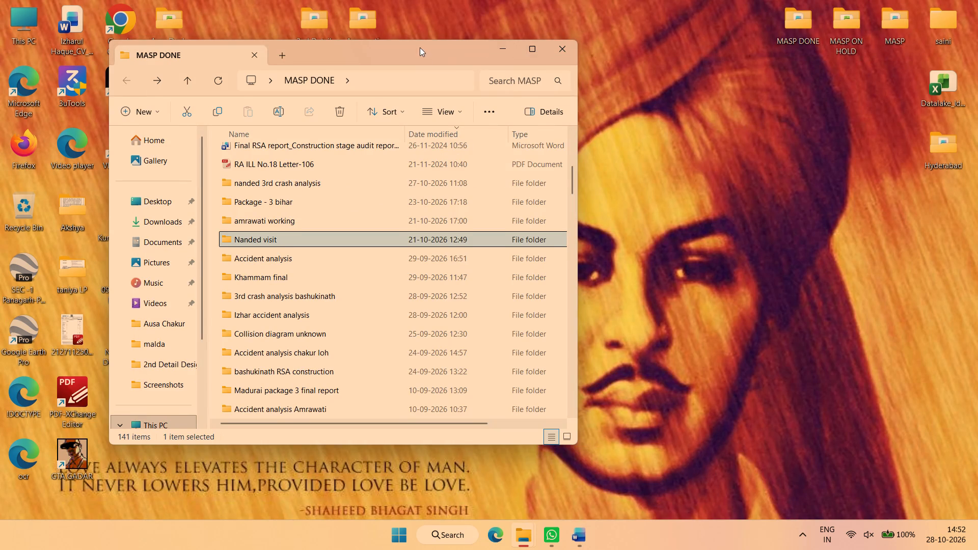
Open the 2nd detail design report working document from the 2nd Detail Design Report desktop folder and resume at the last editing position.
drag(420, 47, 404, 94)
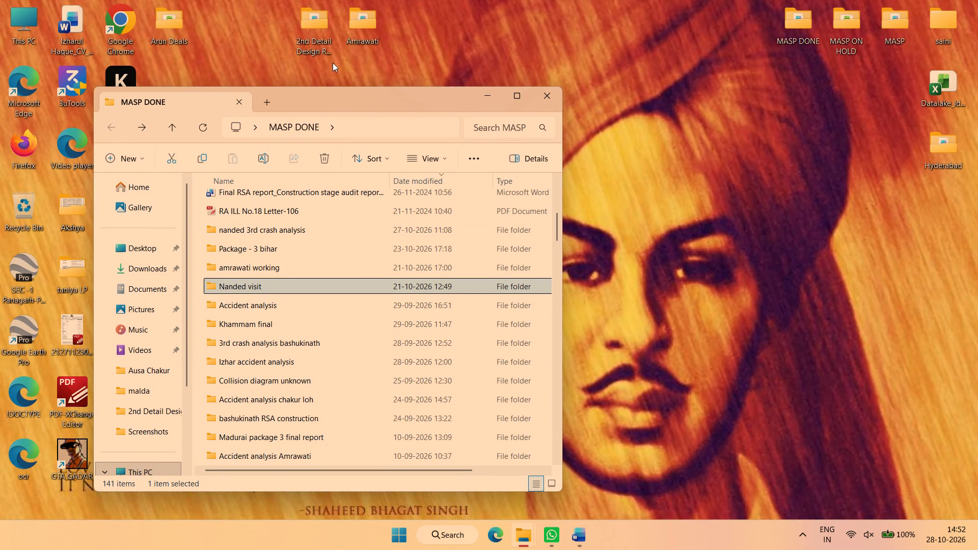
click(322, 52)
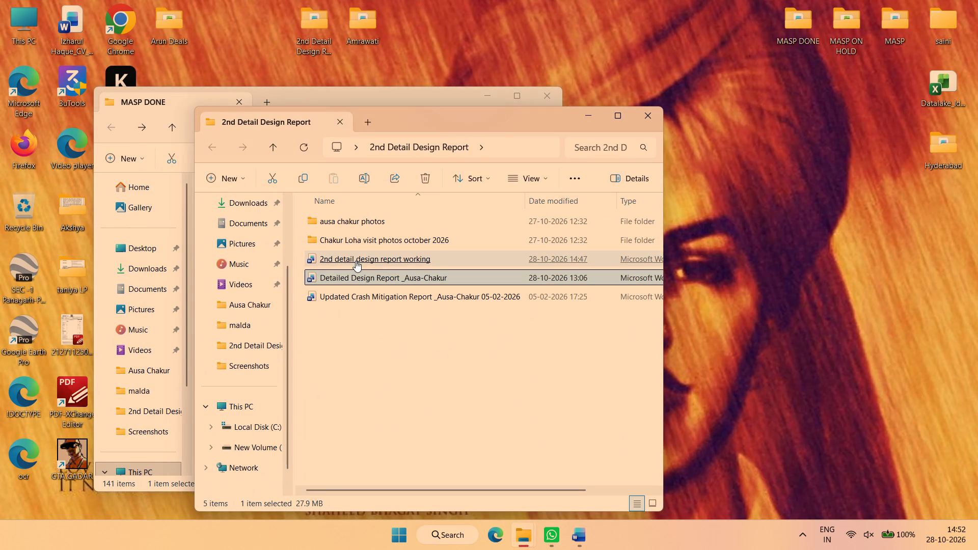
click(356, 261)
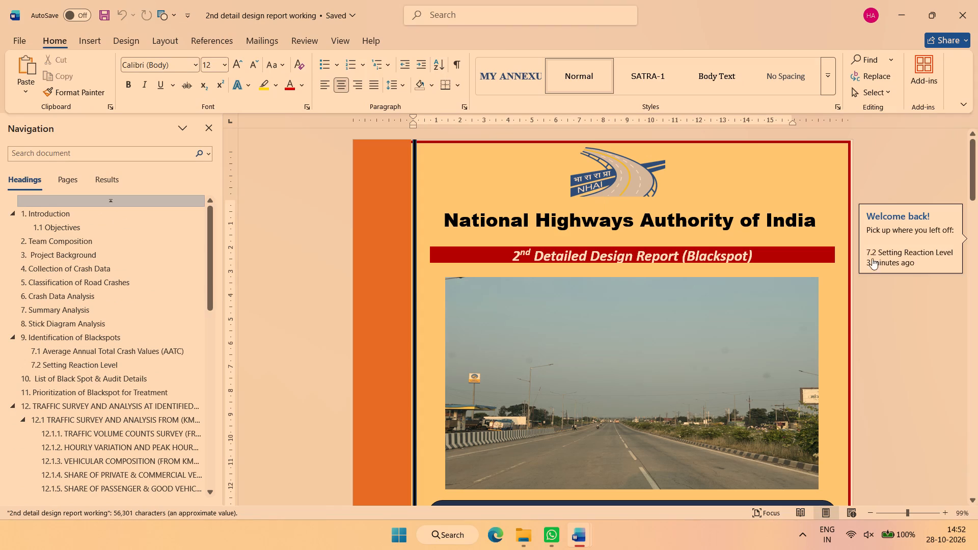
drag(976, 144, 970, 132)
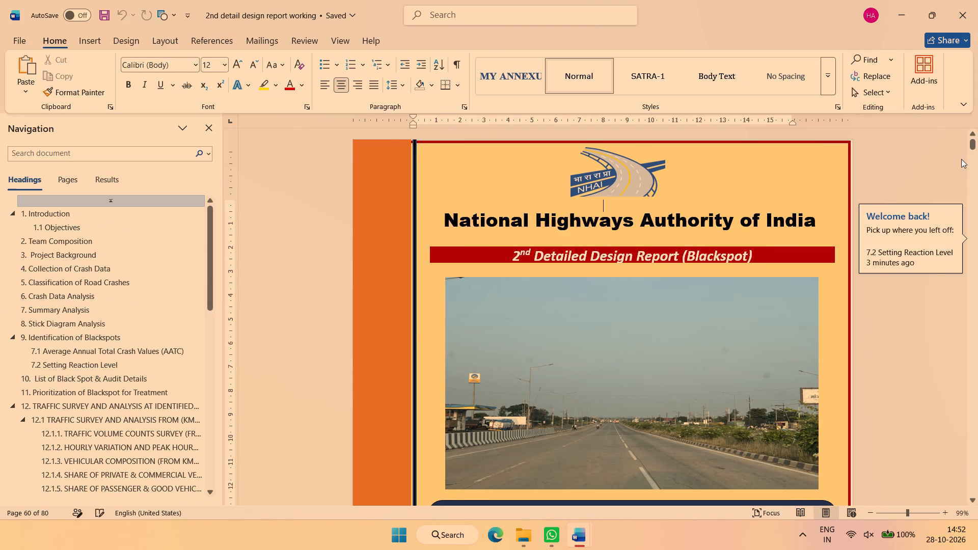
click(931, 268)
scroll(917, 275, down, 7)
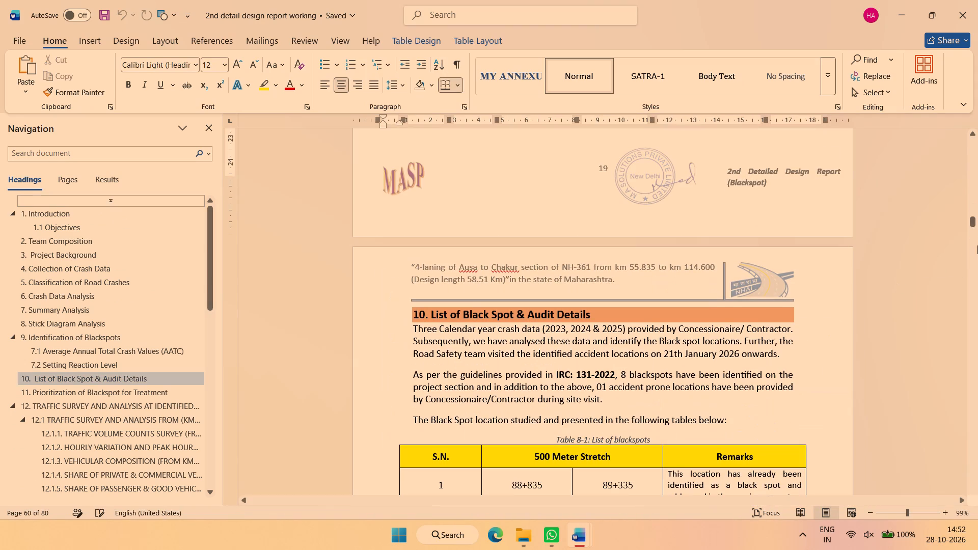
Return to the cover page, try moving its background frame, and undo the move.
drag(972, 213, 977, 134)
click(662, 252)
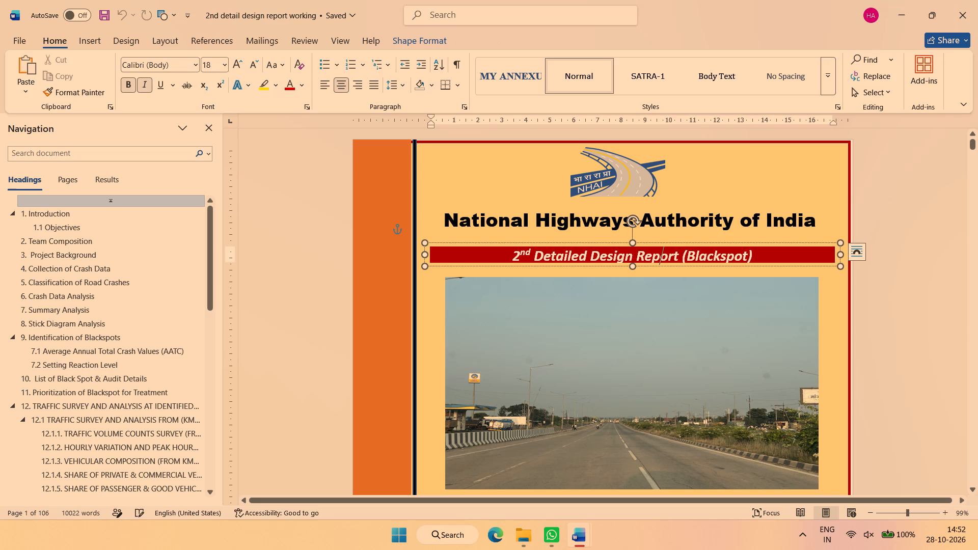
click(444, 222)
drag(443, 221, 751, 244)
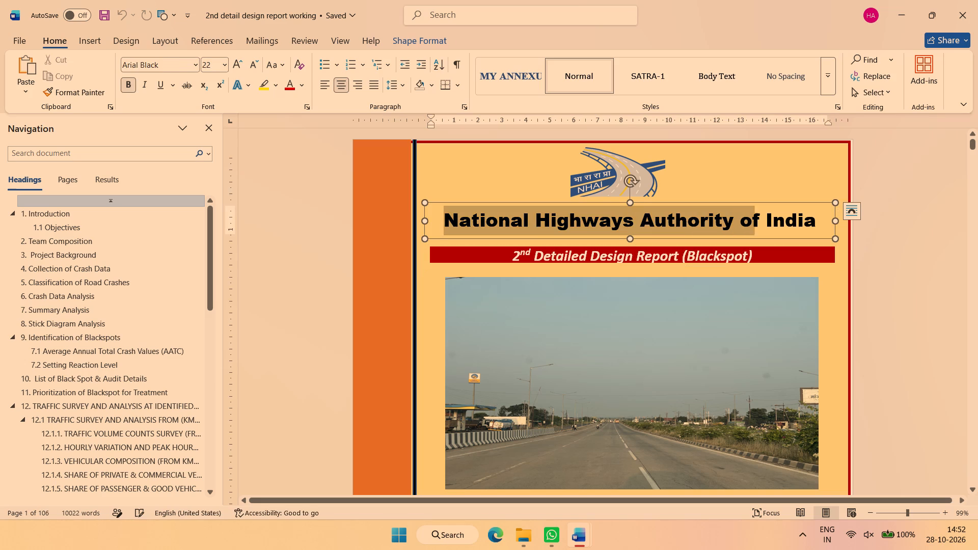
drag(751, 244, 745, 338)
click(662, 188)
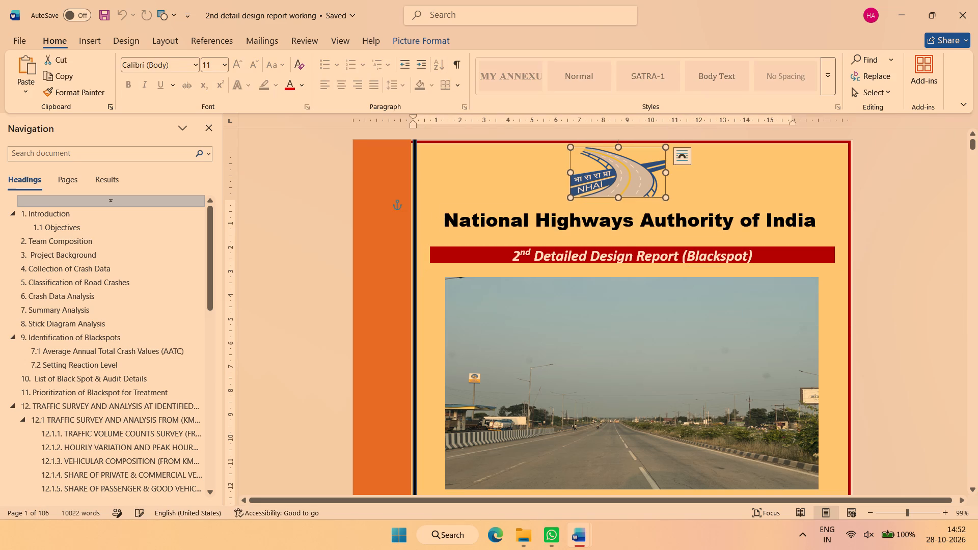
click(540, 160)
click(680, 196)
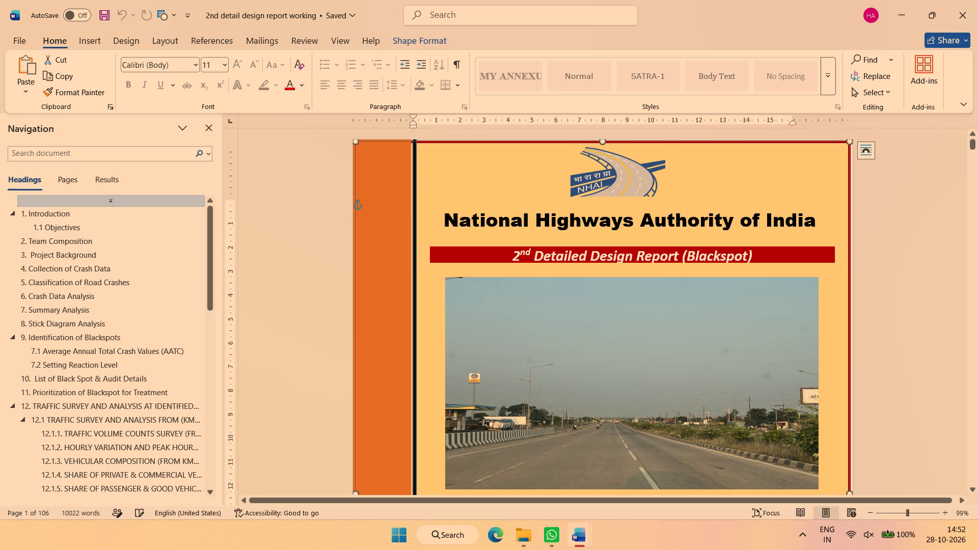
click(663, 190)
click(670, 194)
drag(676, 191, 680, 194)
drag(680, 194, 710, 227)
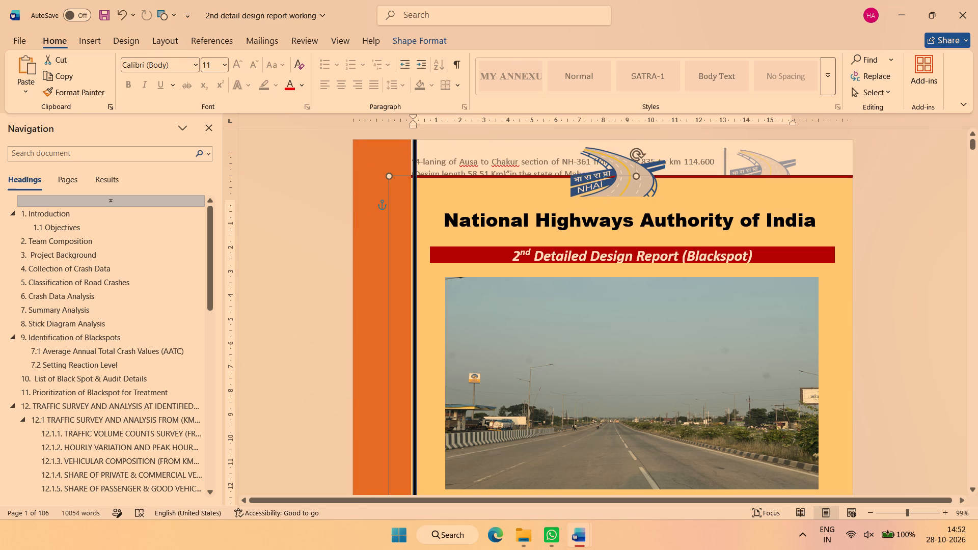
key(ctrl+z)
Give the road photo on the cover page a solid outline with a width of 3 pt.
click(638, 293)
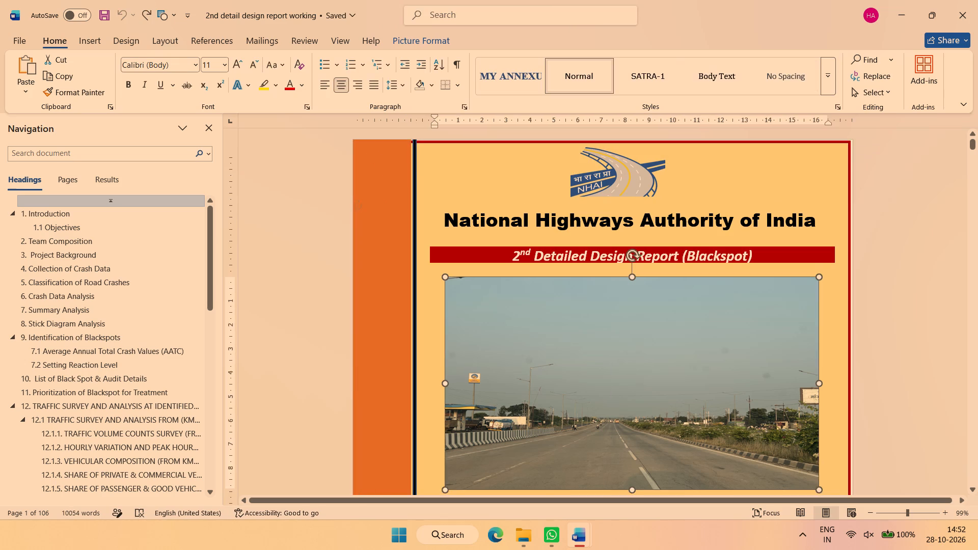
scroll(640, 307, down, 2)
right_click(643, 268)
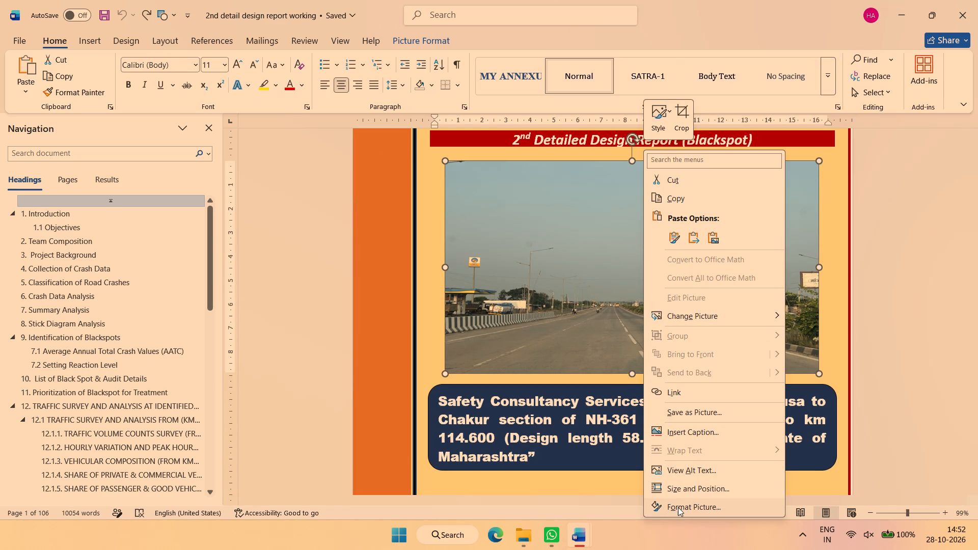
click(678, 505)
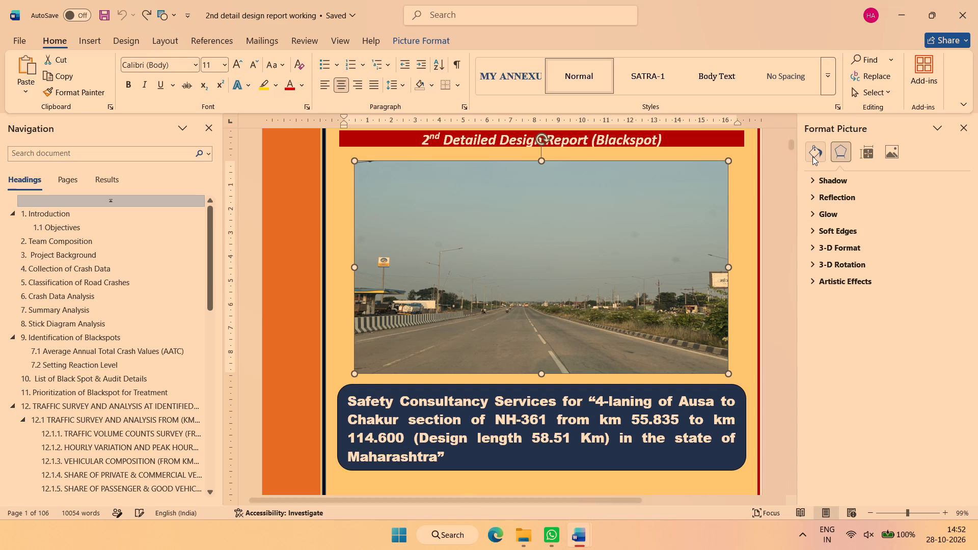
click(812, 156)
click(830, 199)
click(832, 228)
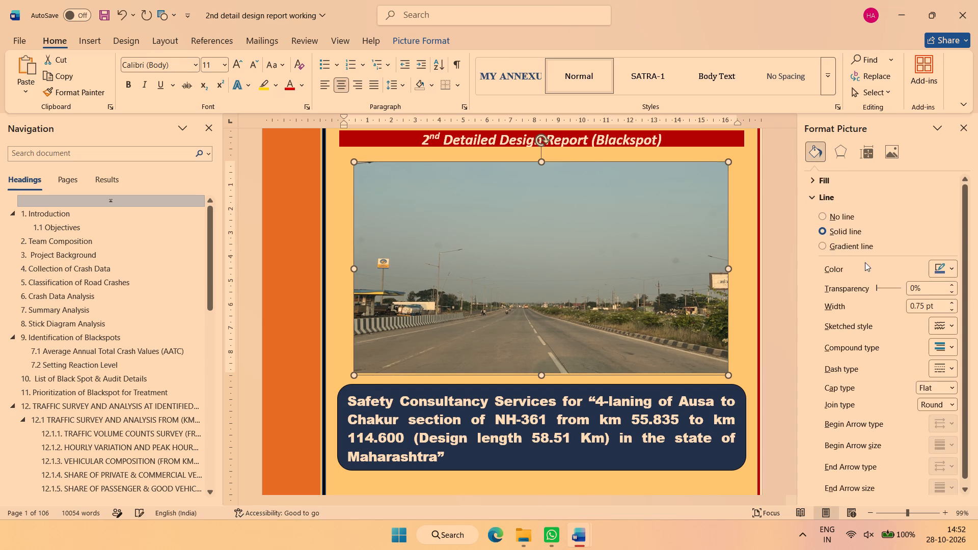
triple_click(956, 300)
click(956, 300)
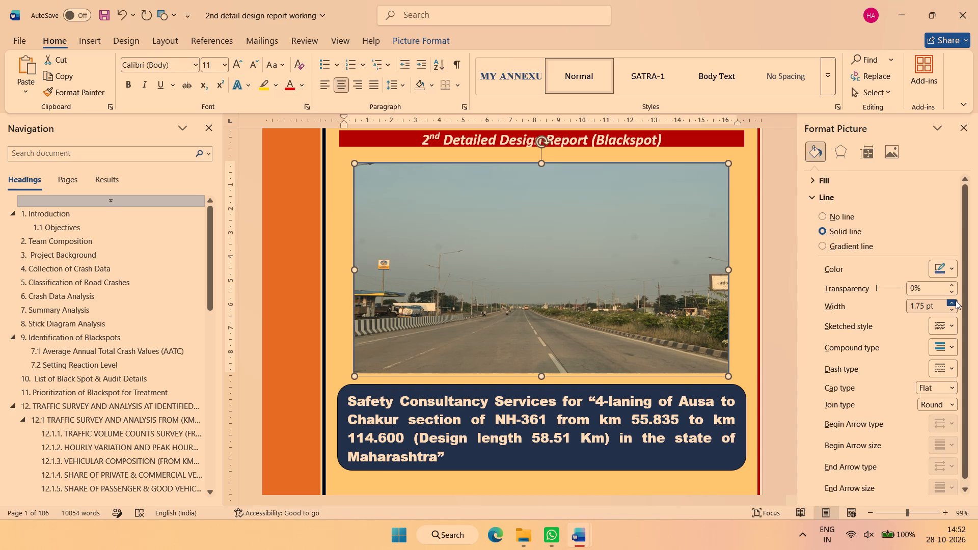
click(956, 300)
click(956, 300)
triple_click(955, 300)
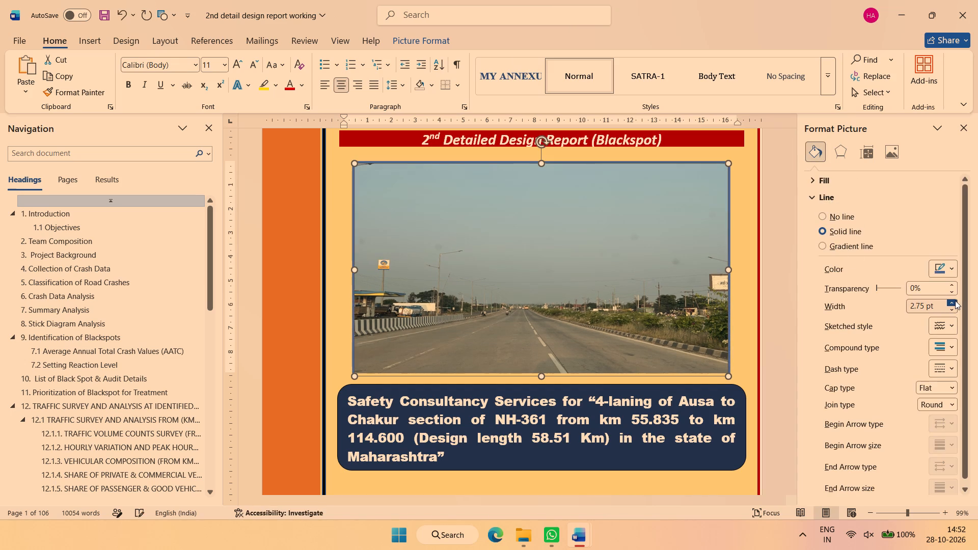
Set the outline colour of the cover page road photo to black.
click(952, 270)
click(826, 329)
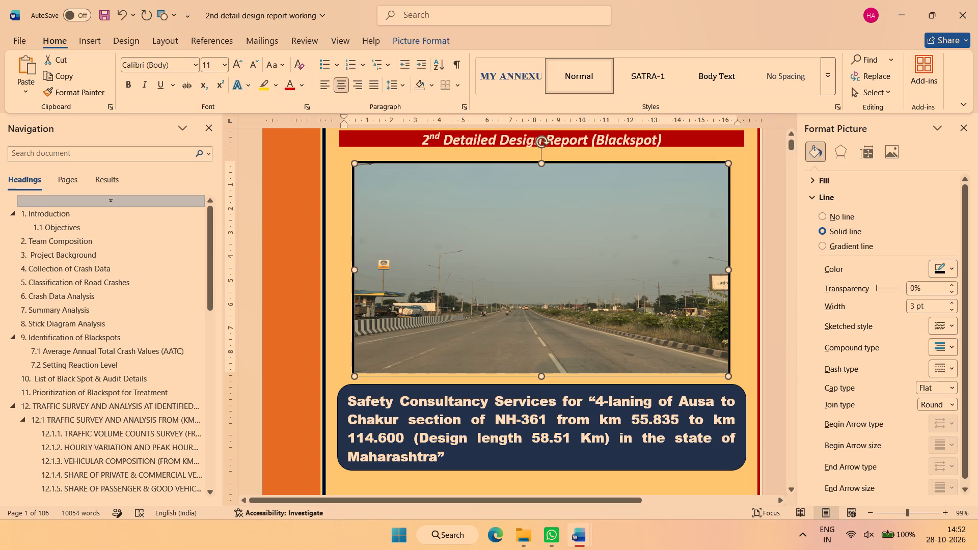
Slightly shorten the cover page road photo from its bottom edge and close the picture formatting pane.
drag(541, 378, 543, 366)
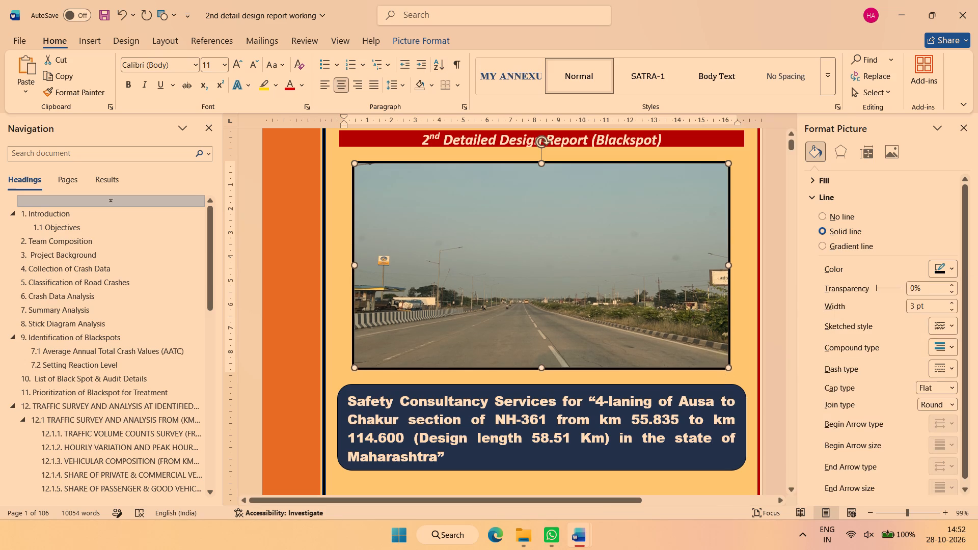
drag(543, 366, 546, 367)
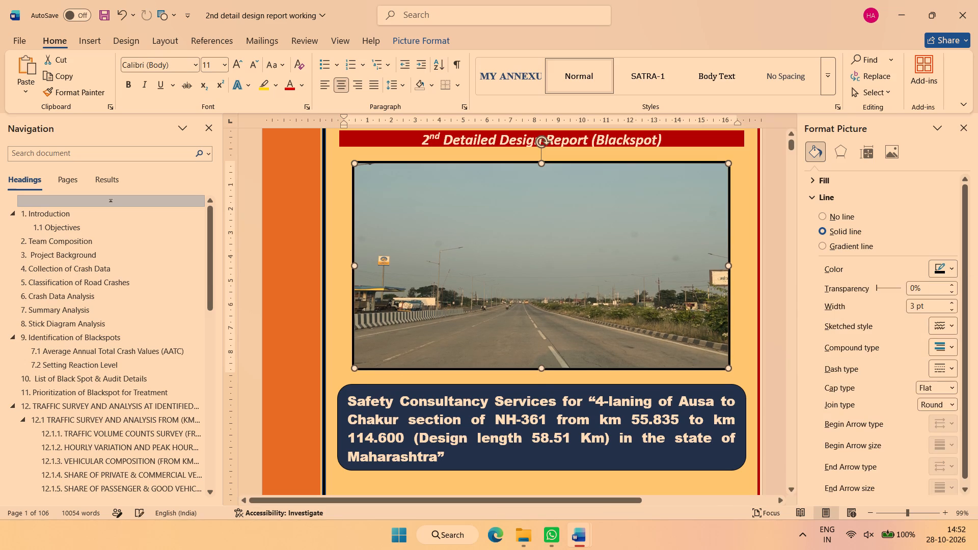
click(575, 320)
click(594, 386)
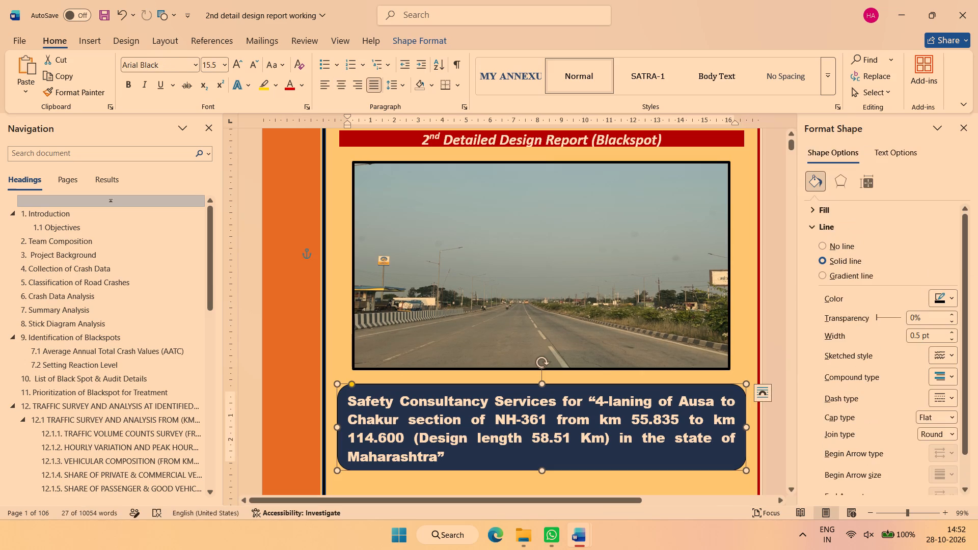
click(965, 129)
Review the upper part of the cover page, including the authority name and the 2nd Detailed Design Report (Blackspot) title banner.
scroll(708, 319, up, 2)
click(881, 231)
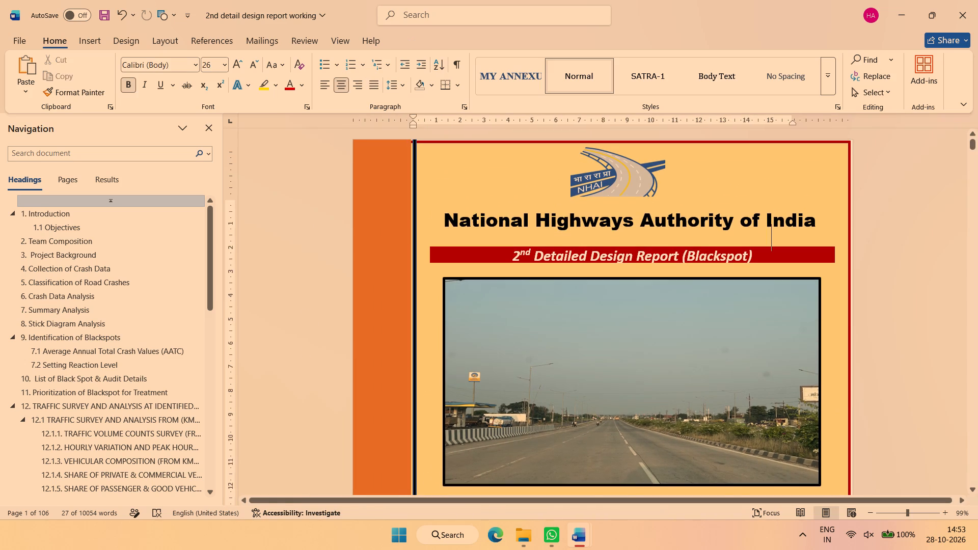
scroll(881, 231, down, 3)
scroll(872, 234, up, 3)
click(778, 255)
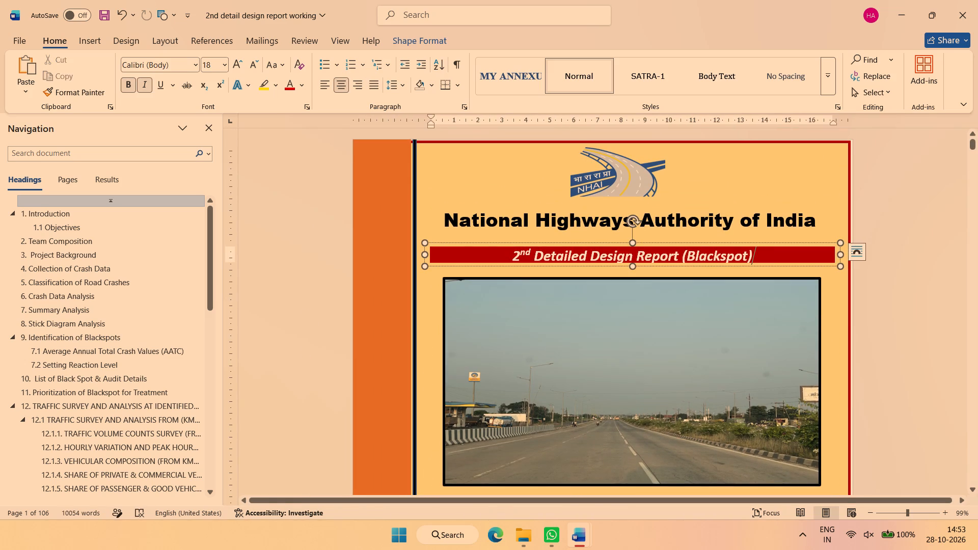
click(822, 259)
click(838, 257)
click(859, 273)
scroll(842, 277, down, 8)
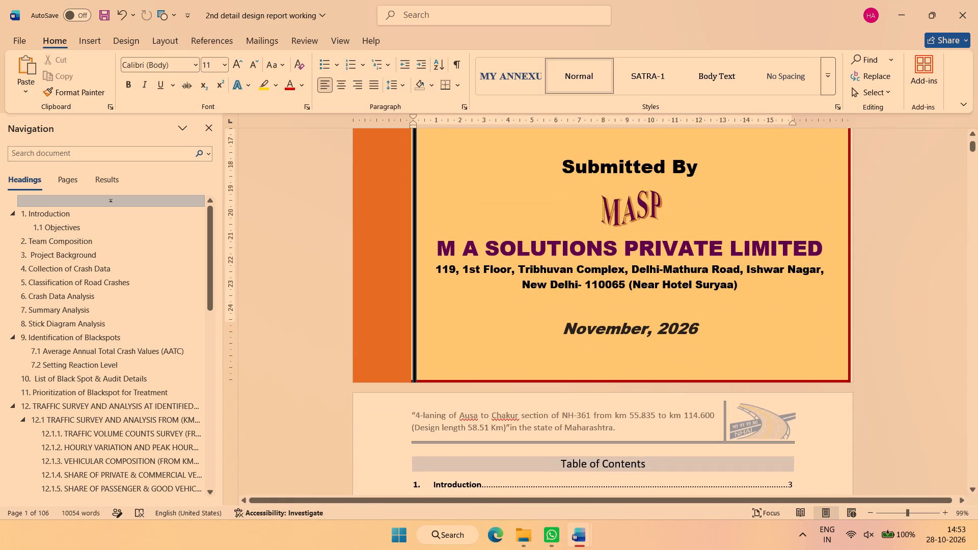
Examine the Submitted By block on the cover page, from the MASP logo and company details to the date.
click(786, 249)
click(786, 288)
click(743, 316)
drag(723, 345, 557, 158)
click(610, 214)
click(691, 209)
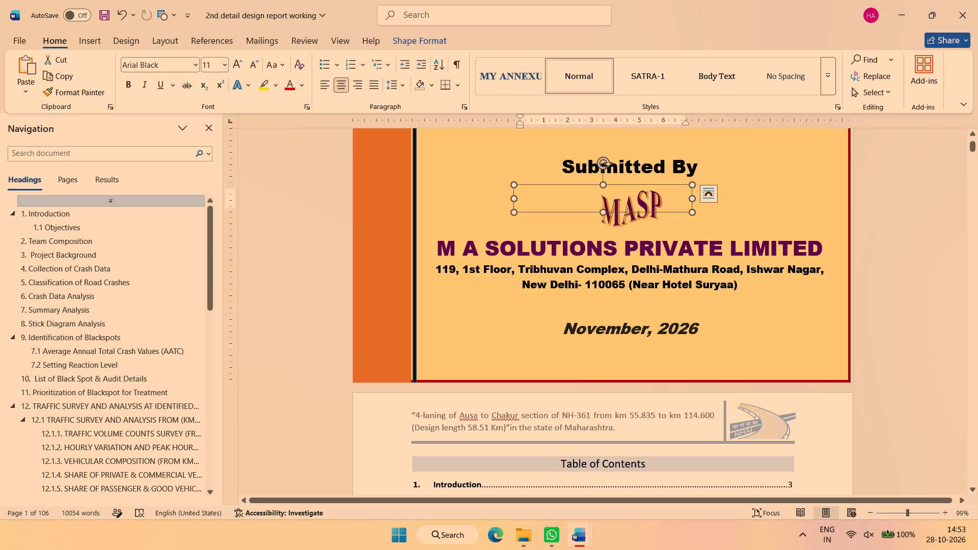
drag(556, 162, 561, 162)
click(562, 170)
drag(563, 171, 627, 241)
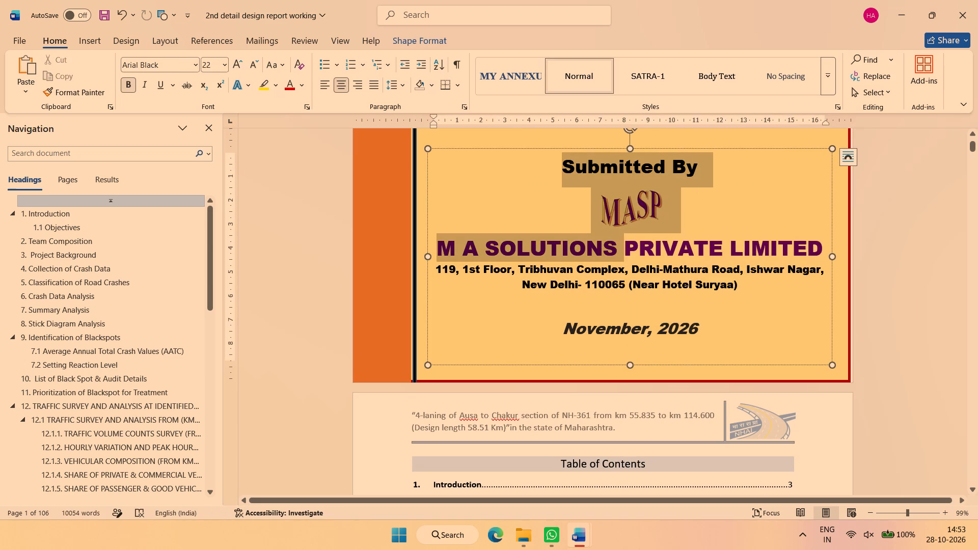
drag(627, 241, 719, 345)
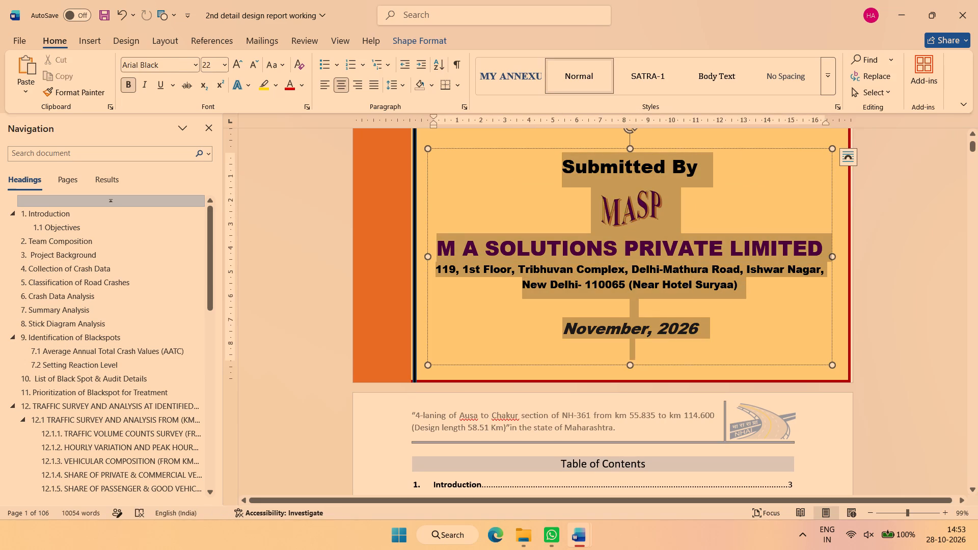
drag(719, 345, 728, 354)
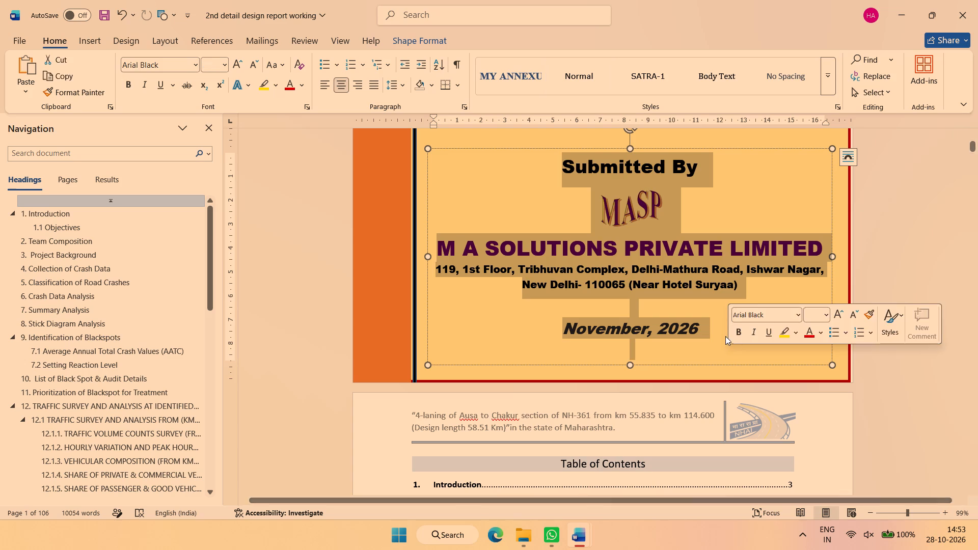
click(695, 344)
click(664, 352)
click(647, 353)
click(643, 354)
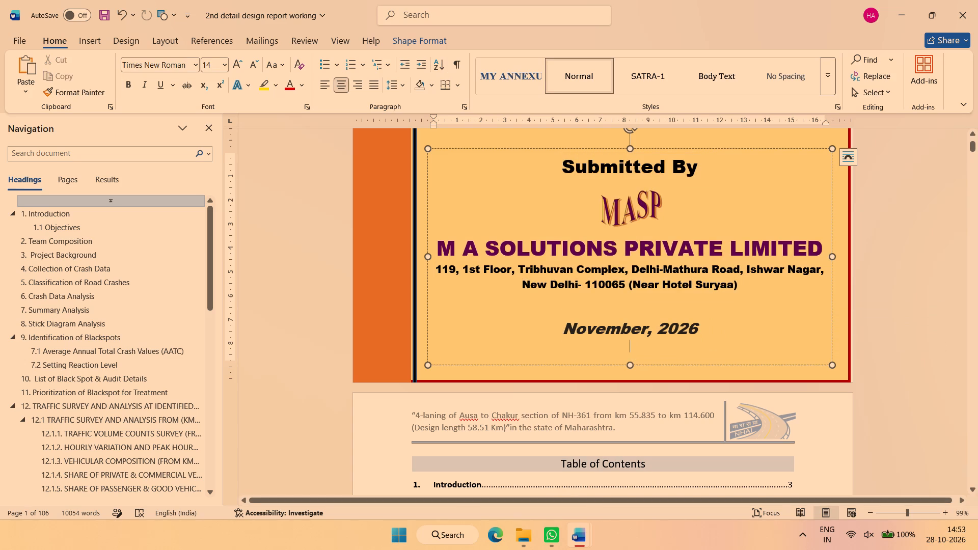
Examine the Table of Contents entries on the page after the cover.
scroll(678, 313, down, 3)
click(630, 314)
scroll(635, 288, down, 1)
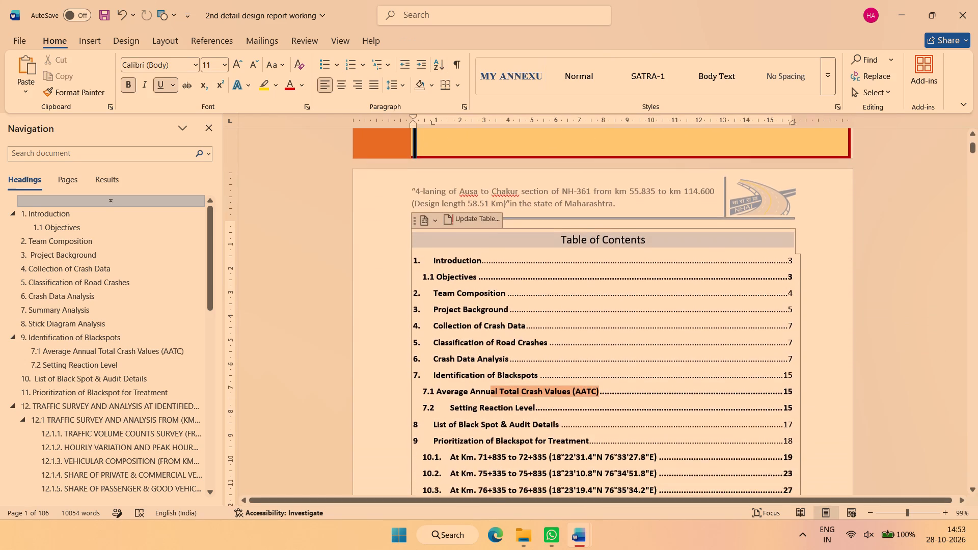
click(634, 255)
click(612, 246)
drag(599, 257, 600, 303)
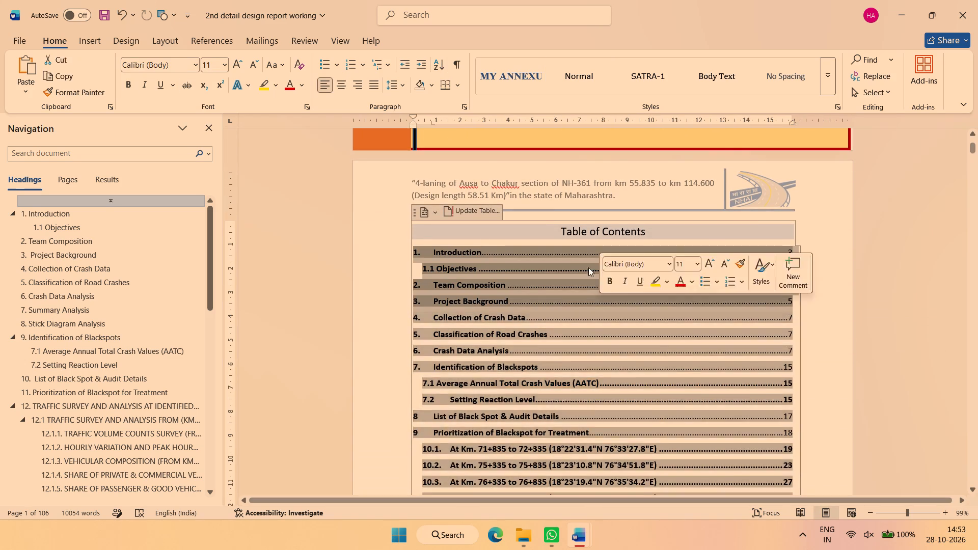
scroll(588, 267, down, 2)
click(594, 276)
click(623, 343)
click(781, 274)
click(814, 253)
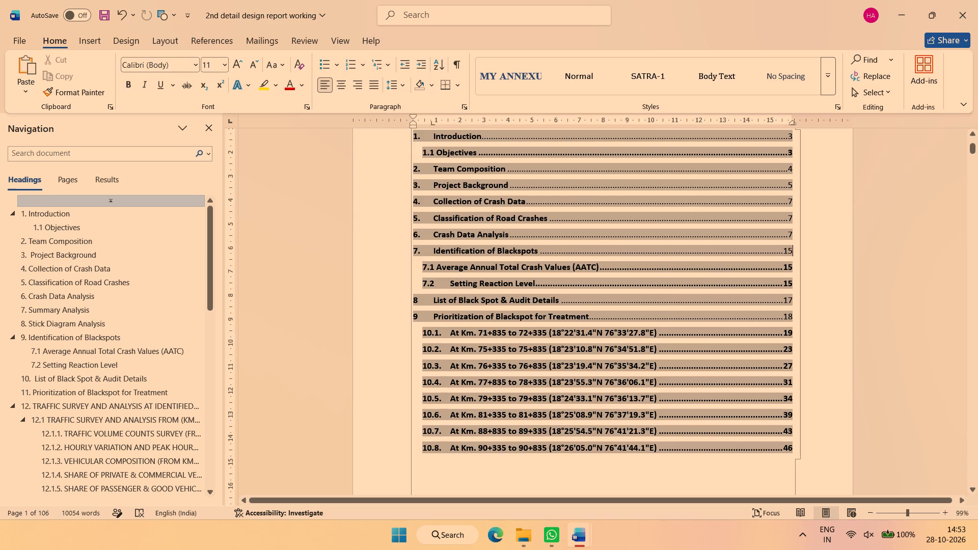
Examine the List of Figures entries below the Table of Contents.
scroll(706, 274, down, 7)
click(647, 201)
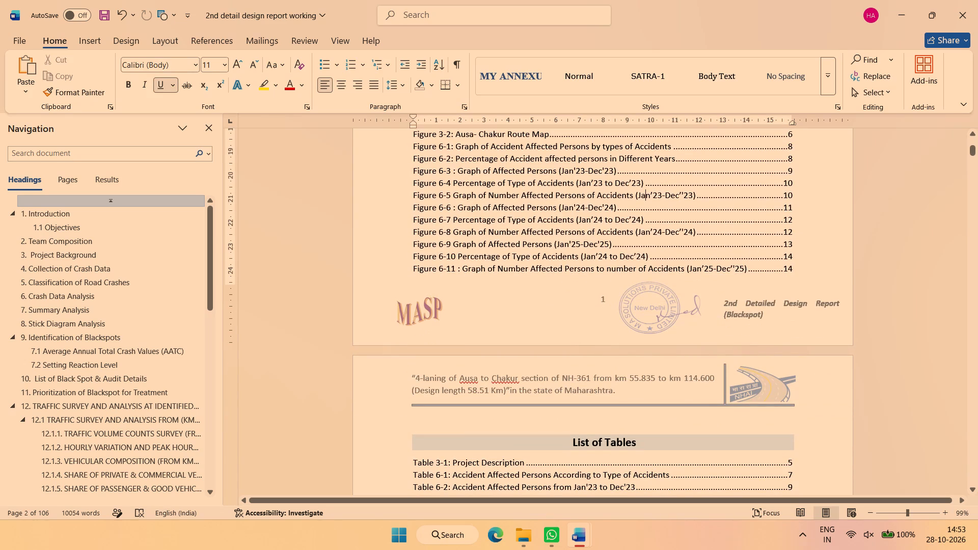
click(583, 213)
click(558, 174)
scroll(556, 225, up, 1)
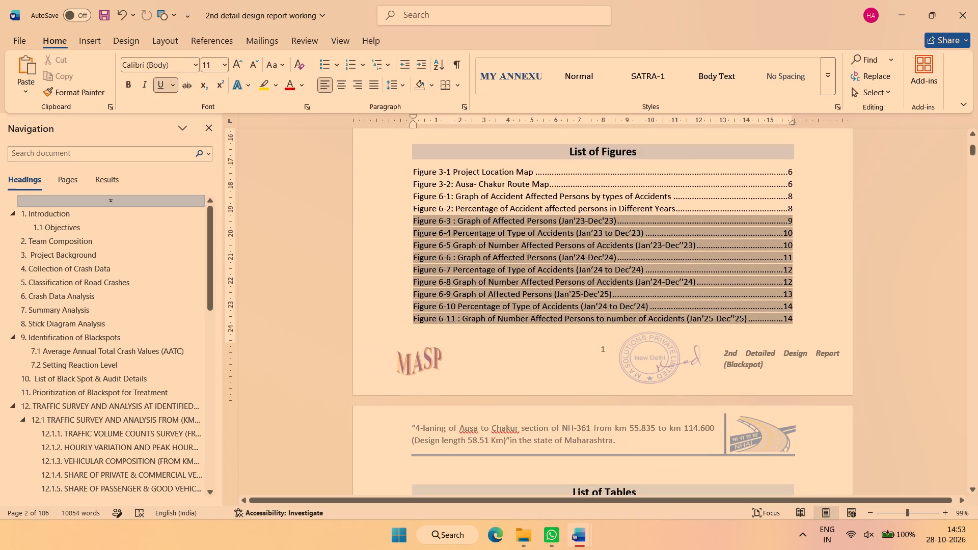
click(563, 200)
click(562, 178)
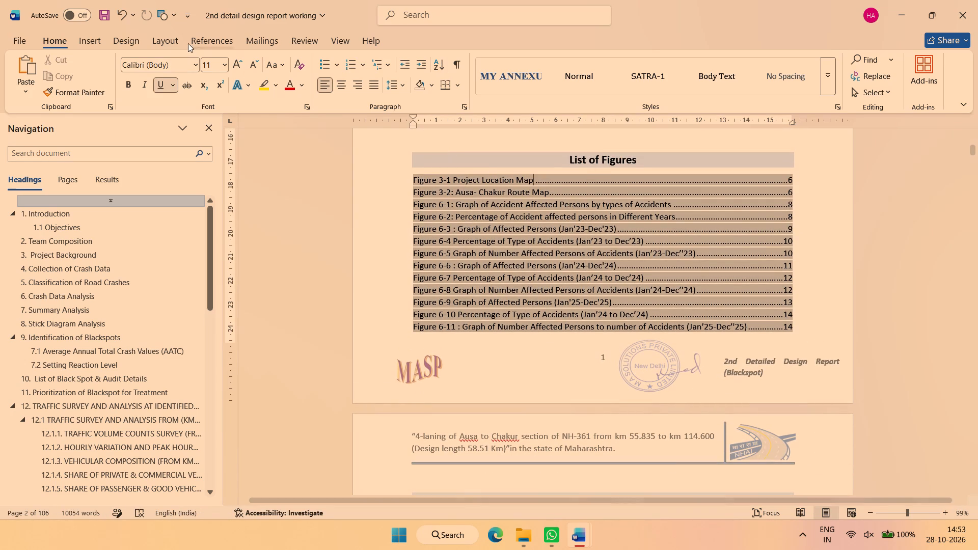
Save the 2nd detail design report working document and minimise its window.
click(97, 18)
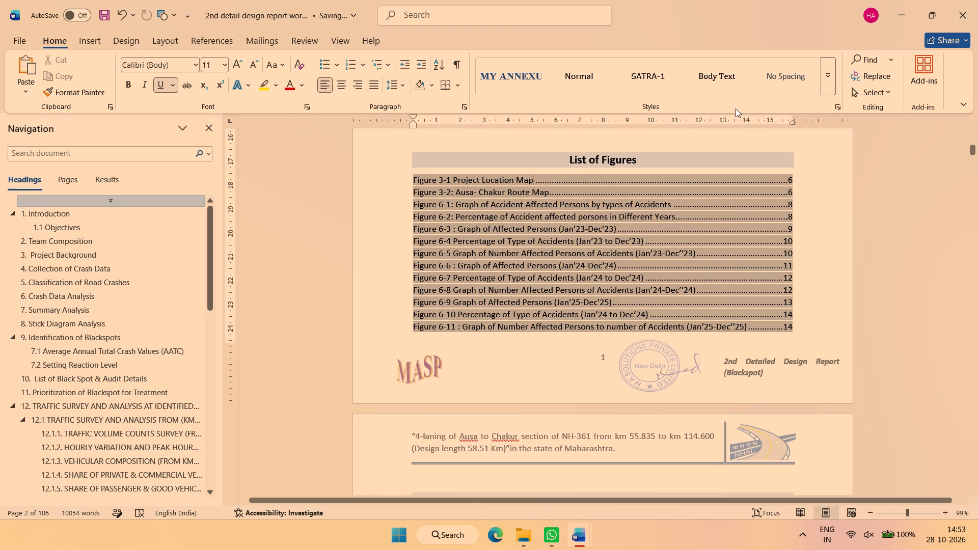
click(894, 15)
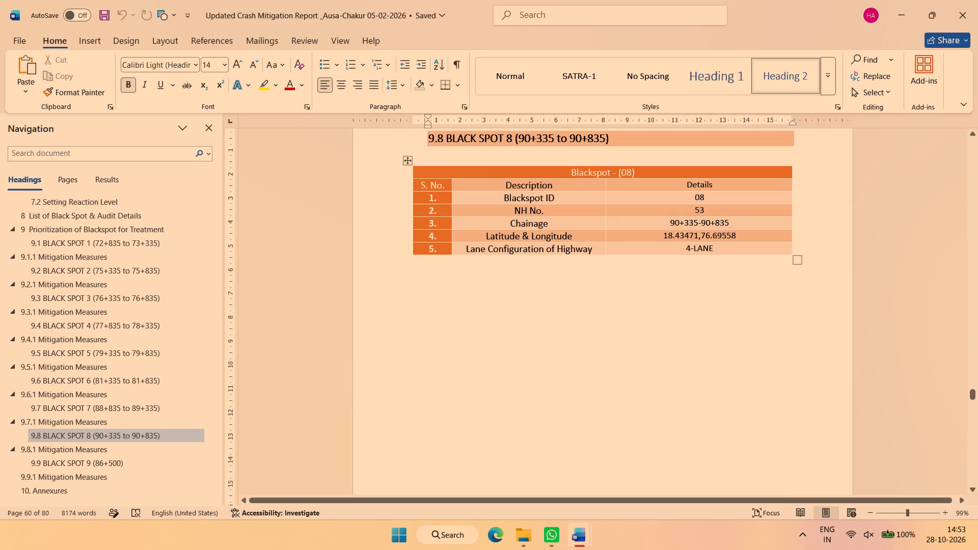